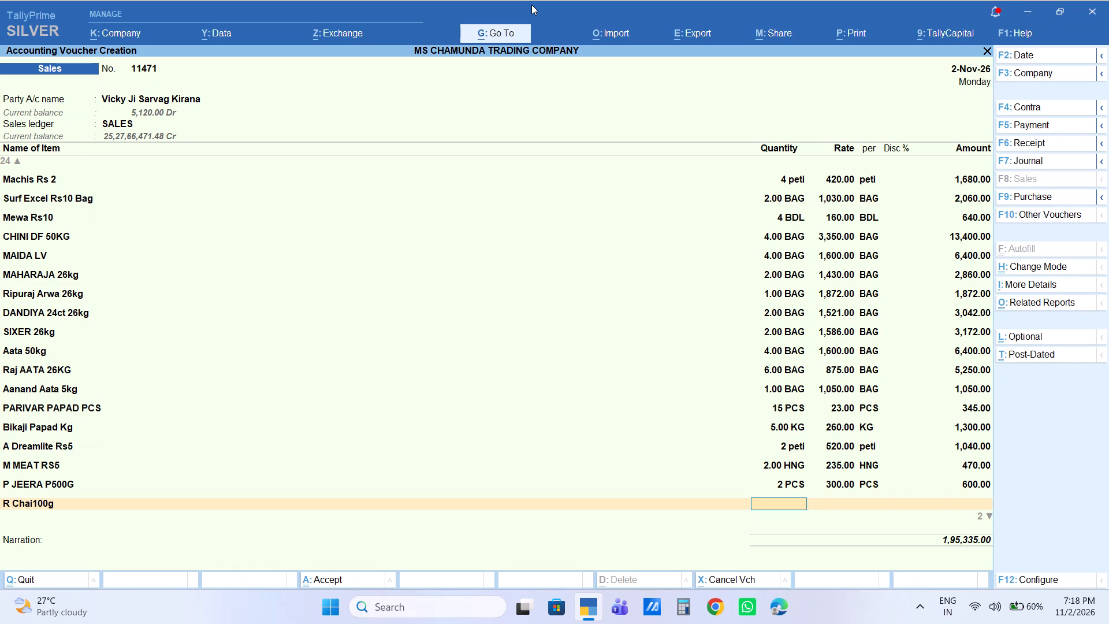
Set the quantity of the R Chai100g line to 2 KG and complete the line at its default rate.
key(2)
key(Return)
key(Return)
key(Return)
key(Return)
key(Return)
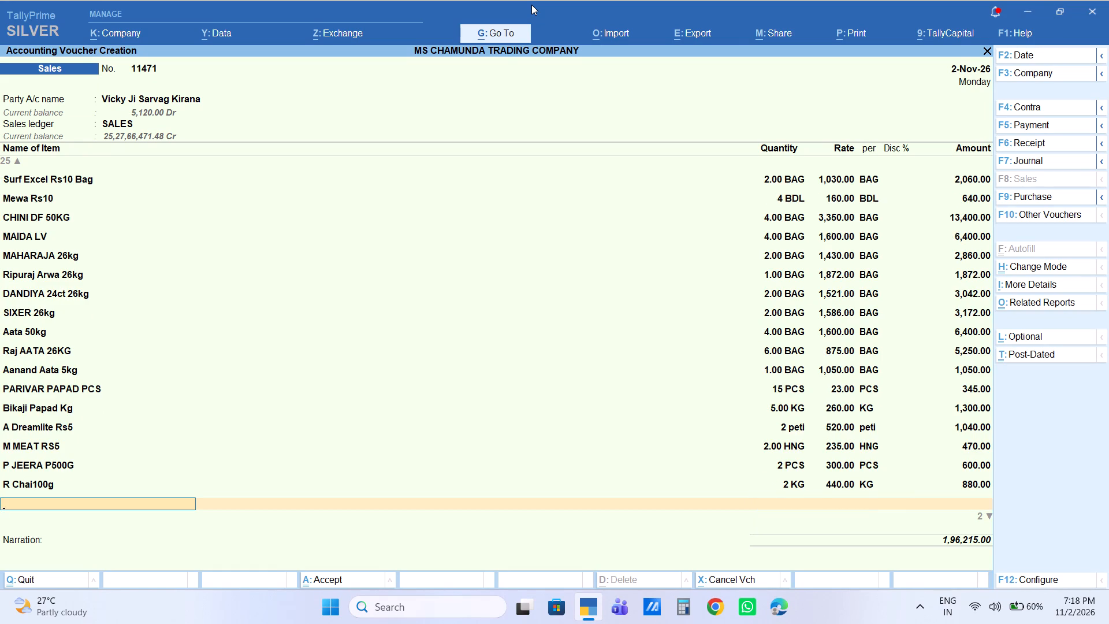
Add the stock item R Gold Chai250g to the sales voucher with a quantity of 2 KG at its default rate.
text(r)
key(space)
text(go)
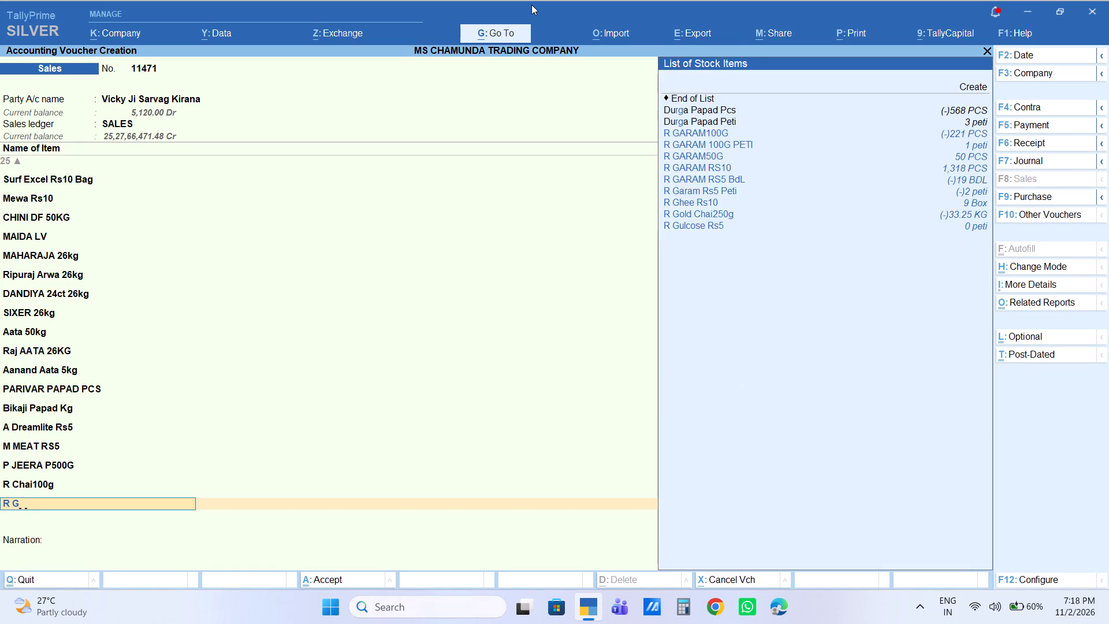
key(Return)
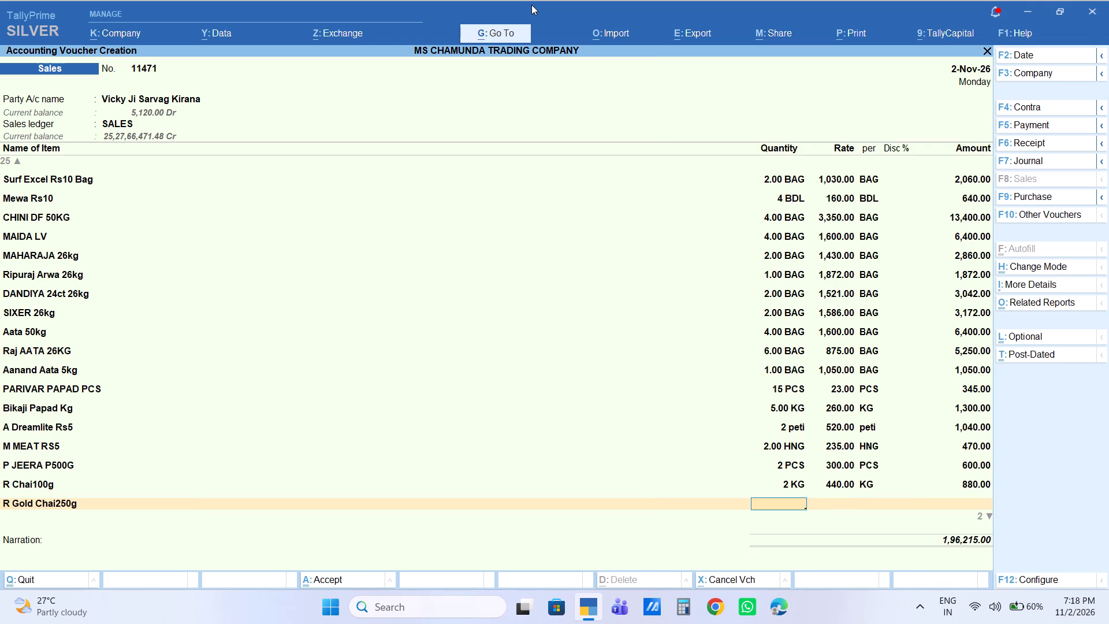
key(2)
key(Return)
key(Return)
key(Return)
key(Return)
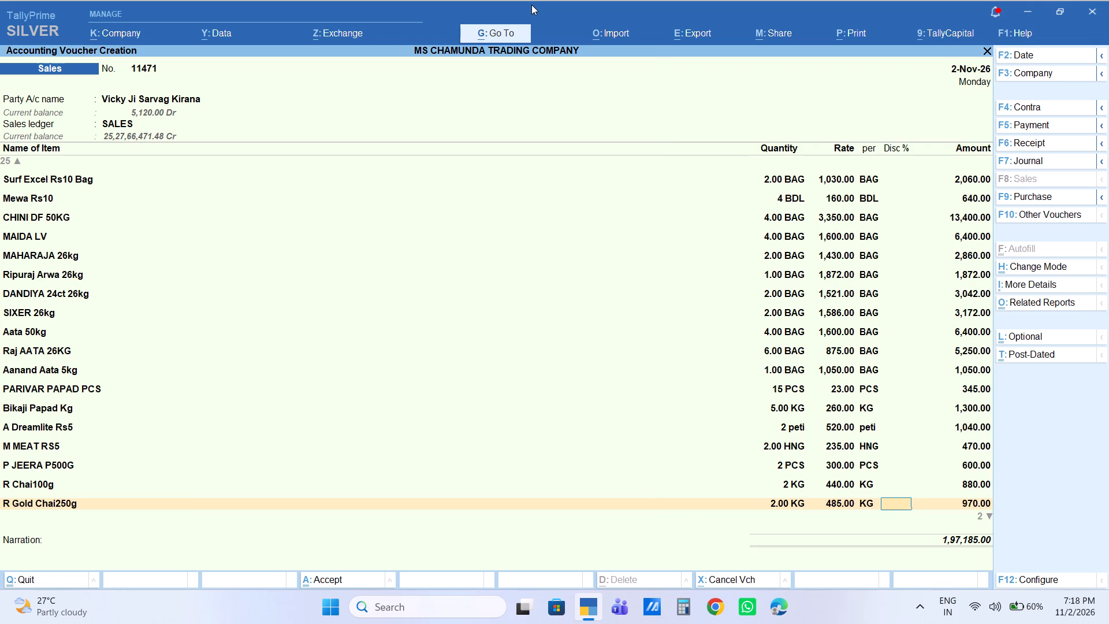
key(Return)
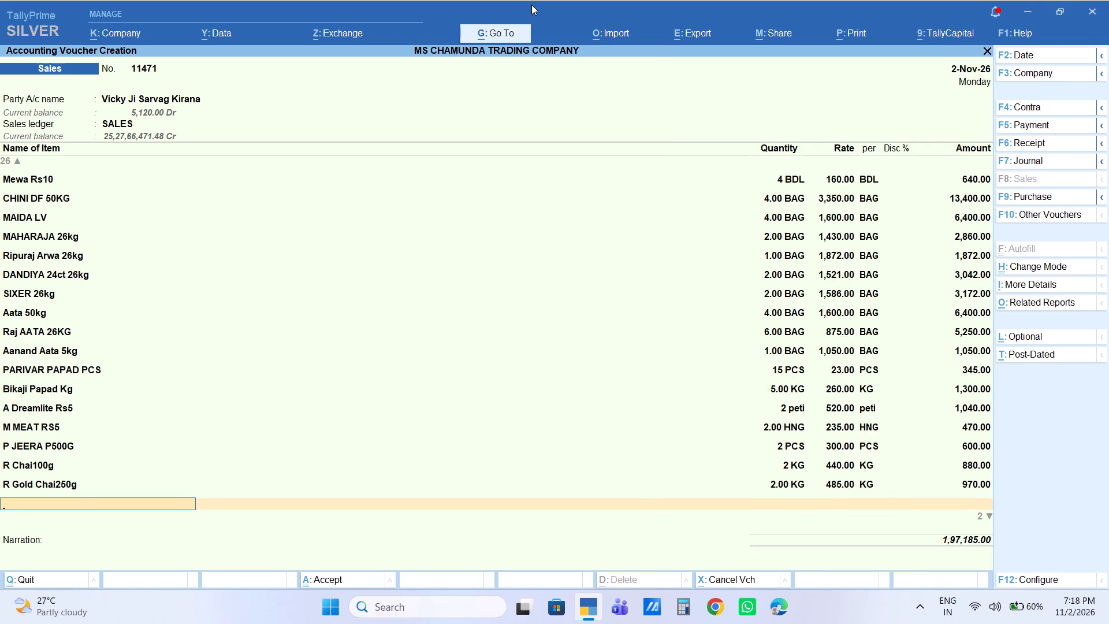
Add the stock item R CHAI ELAICHI RS10 to the voucher with a quantity of 2 BDL at its default rate.
text(r chai)
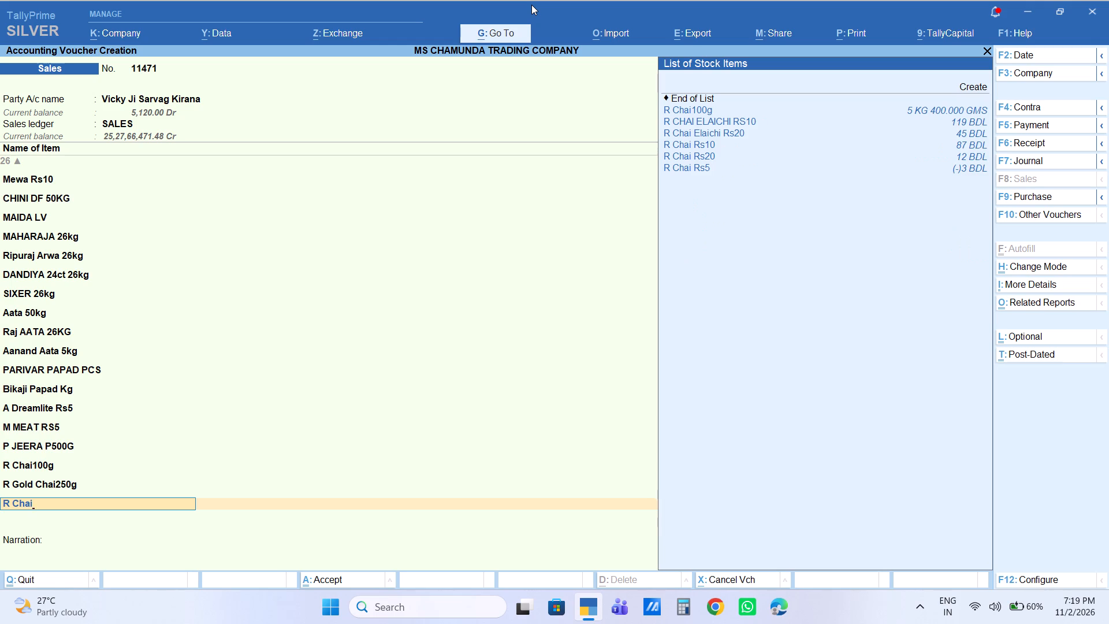
key(Down)
key(Down)
key(Down)
key(Down)
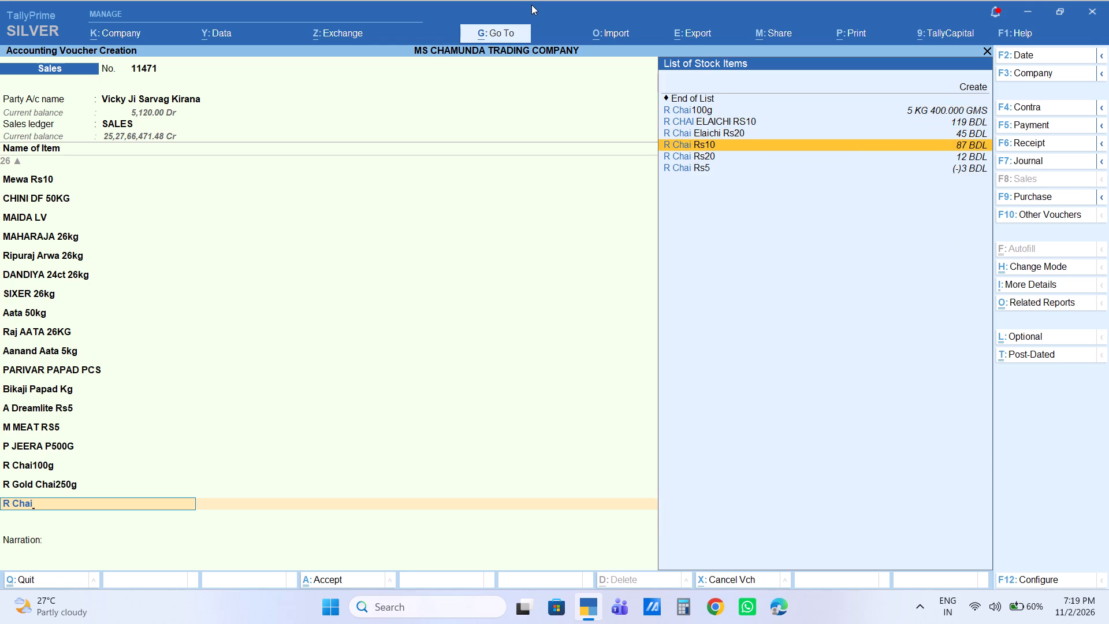
key(Up)
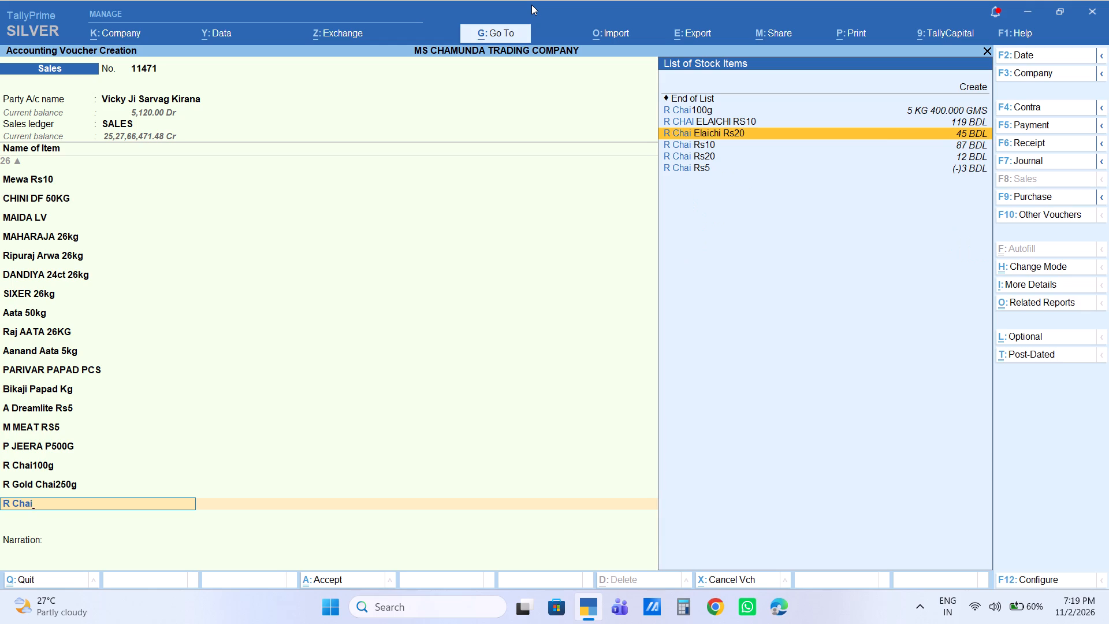
key(Up)
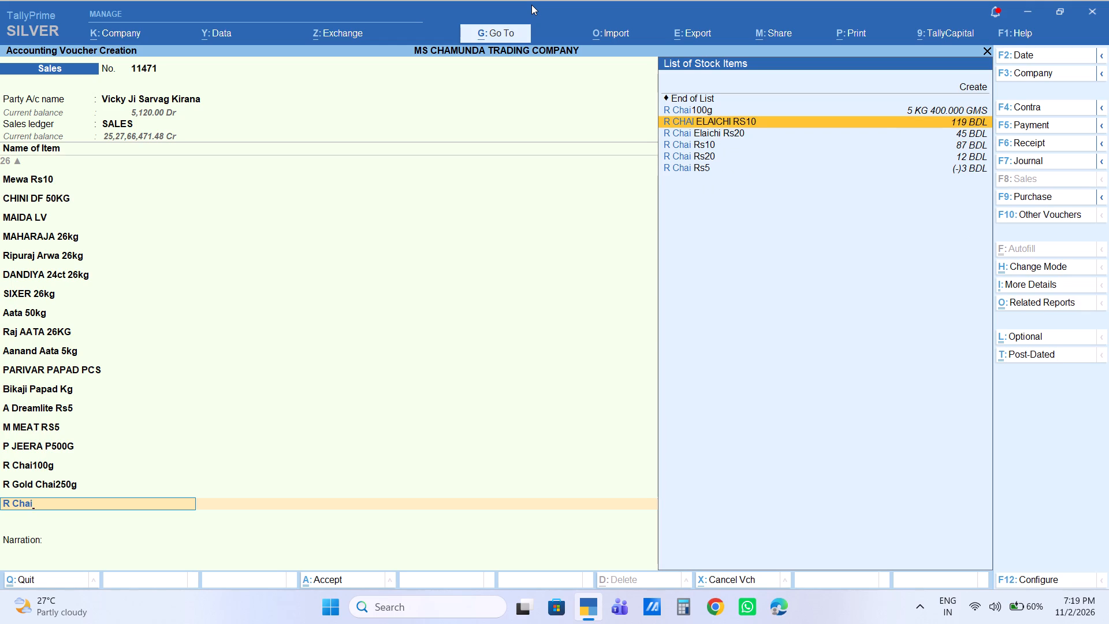
key(Return)
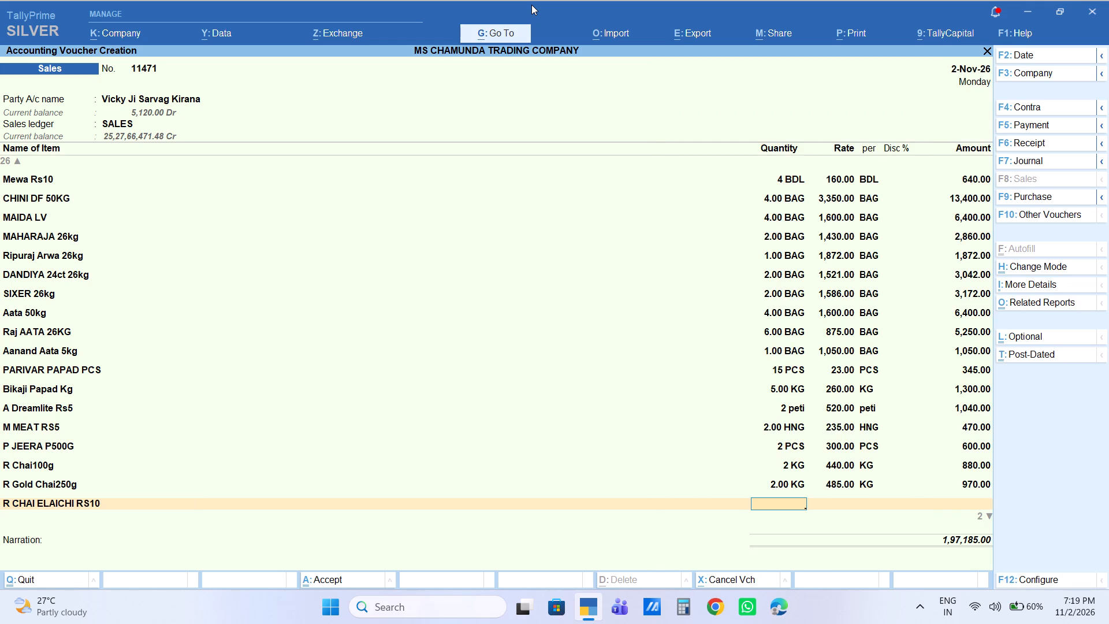
key(2)
key(Return)
key(Return)
key(Return)
key(Return)
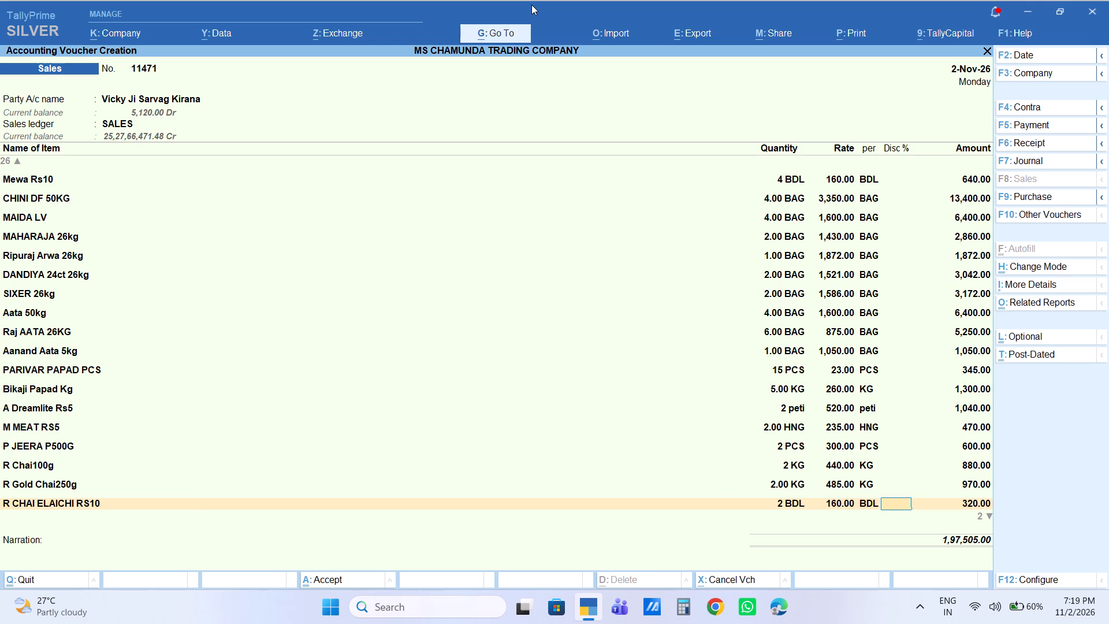
key(Return)
Add the stock item R Chai Elaichi Rs20 to the voucher with a quantity of 2 BDL at its default rate.
text(r chai)
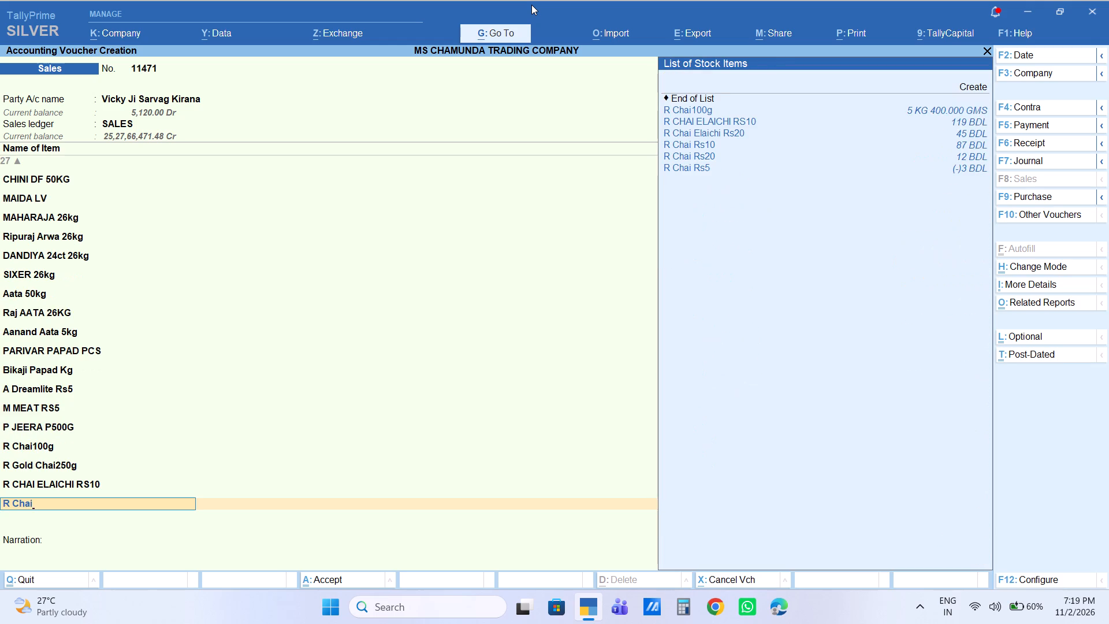
key(Down)
key(Down)
key(Down)
key(Return)
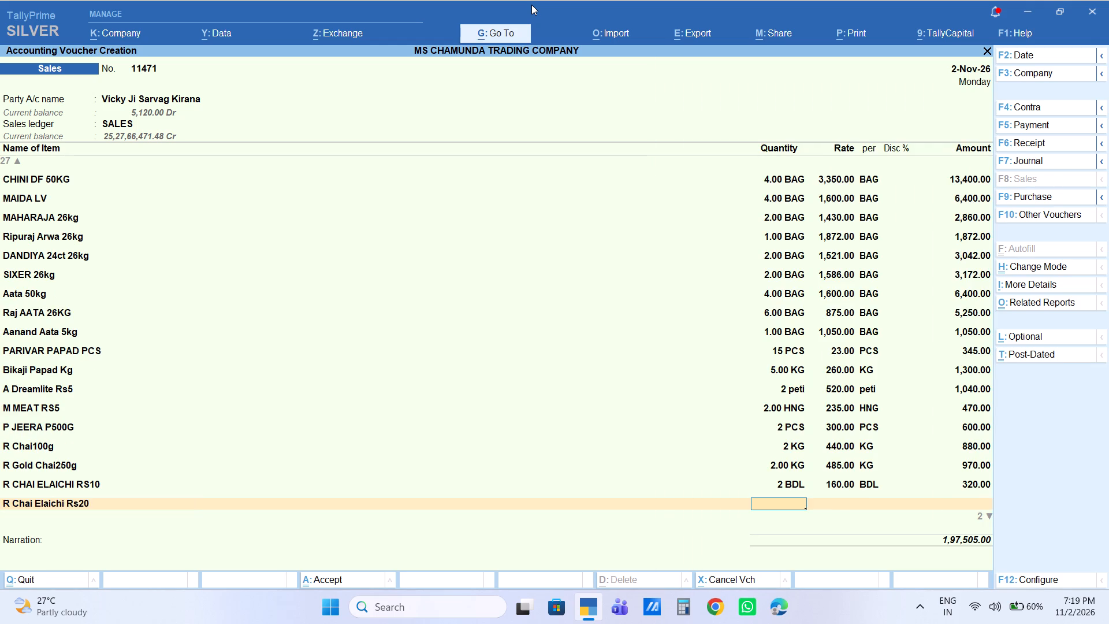
key(2)
key(Return)
key(Return)
key(Return)
key(Return)
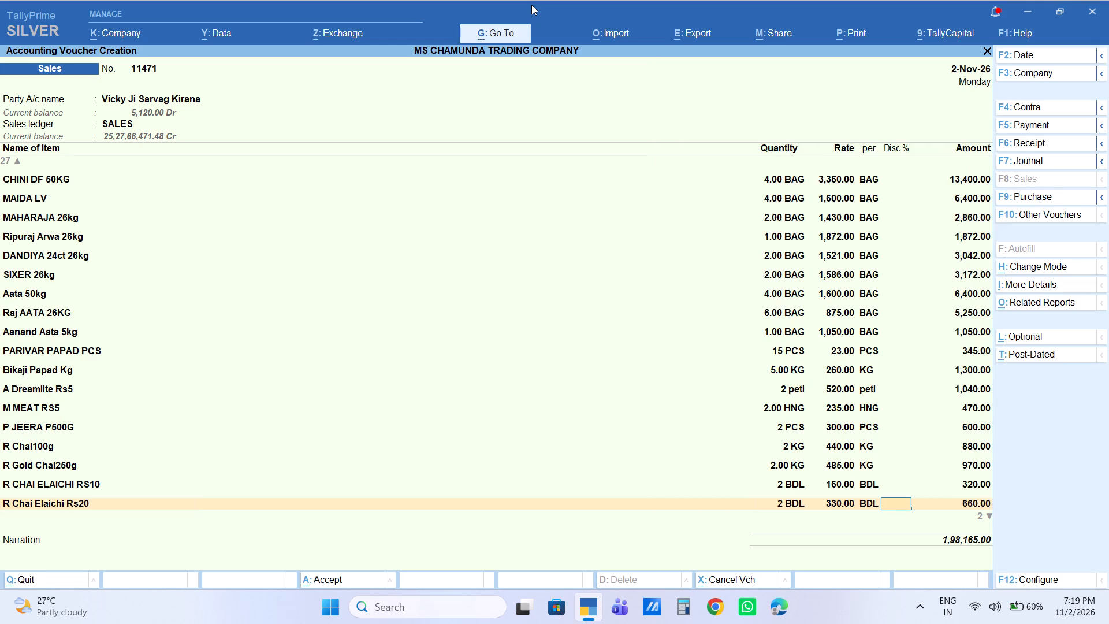
key(Return)
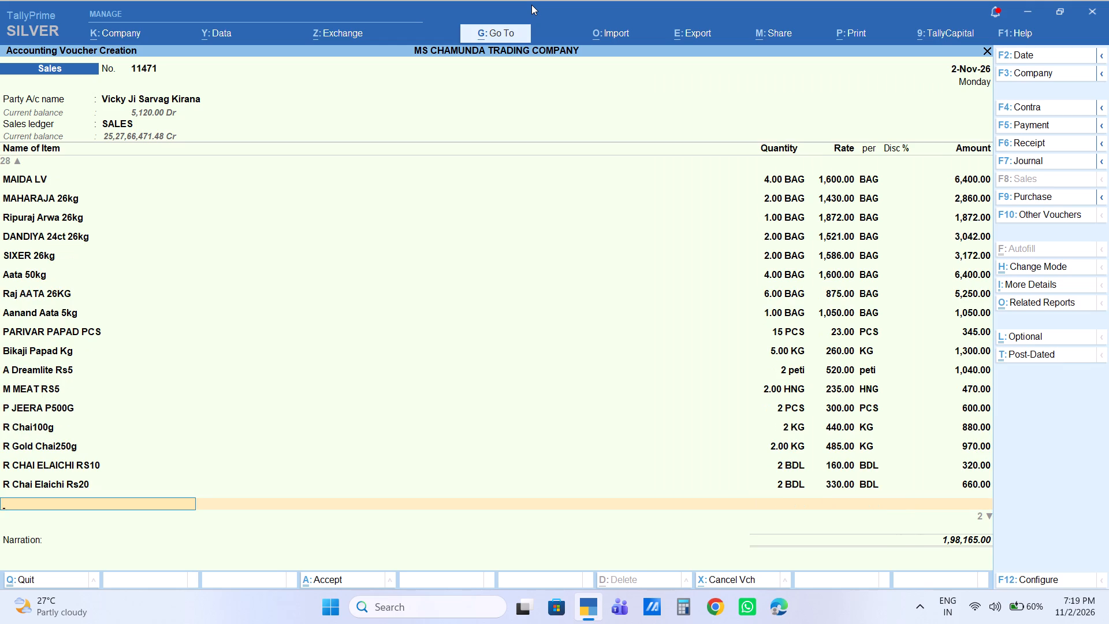
Add the stock item BADAM VIJAY KG to the voucher with a quantity of 10 KG at its default rate.
text(bada)
key(Down)
key(Down)
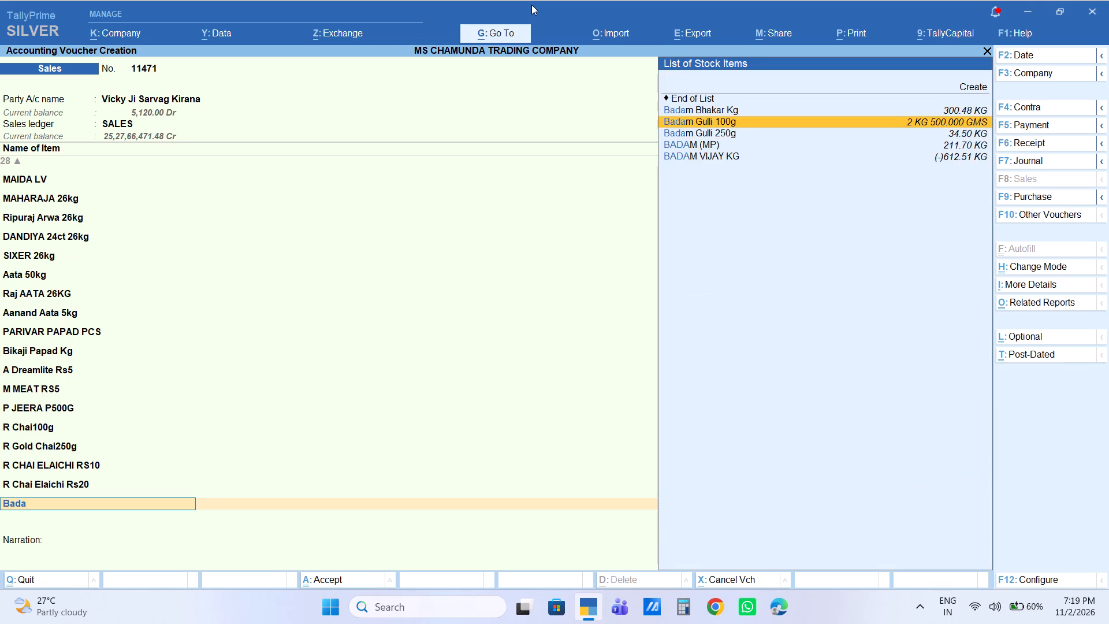
key(Down)
key(Down)
key(Down)
key(Down)
key(Return)
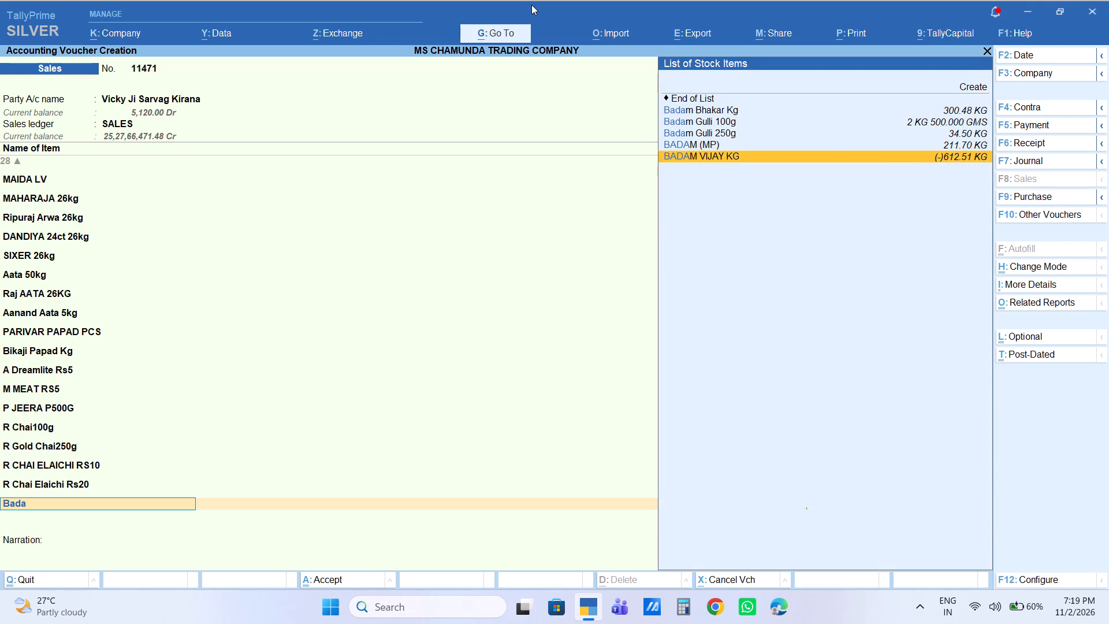
text(10)
key(Return)
key(Return)
key(Return)
key(Return)
key(Return)
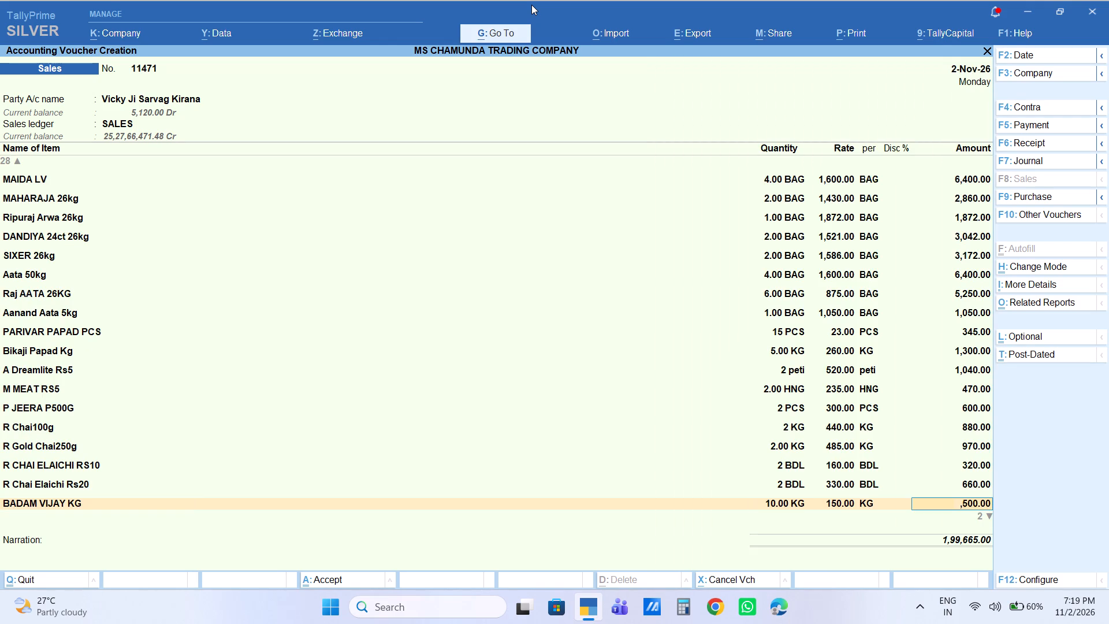
Add the loose stock item Kerao to the voucher with a quantity of 10 KG at its default rate.
text(kera)
key(Down)
key(Down)
key(Up)
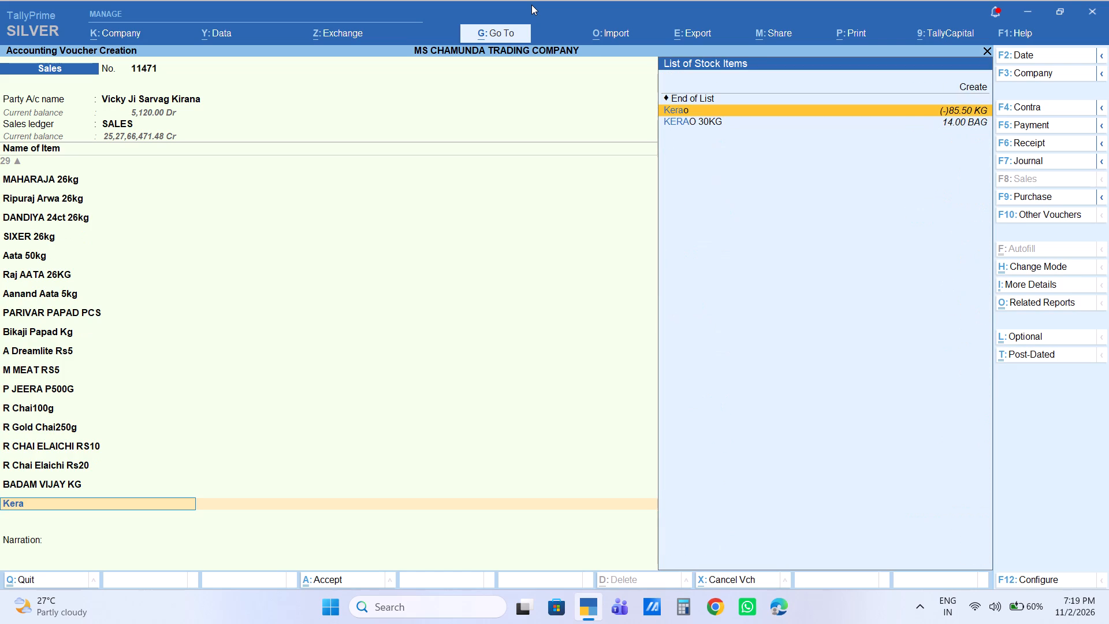
key(Return)
text(10)
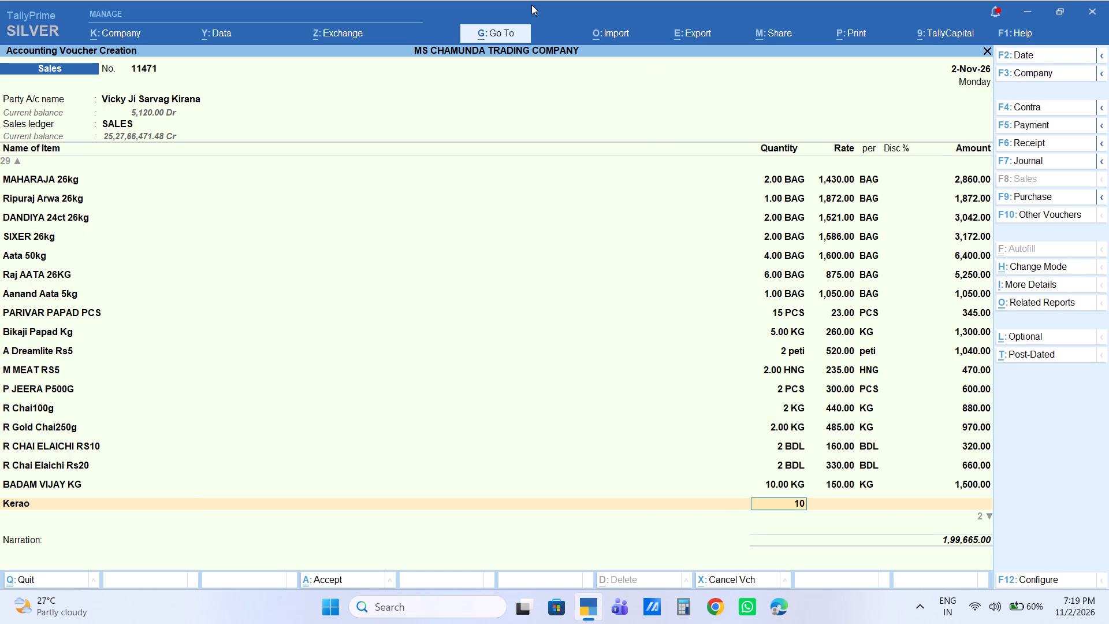
key(Return)
key(Return)
key(Return)
key(Return)
key(Return)
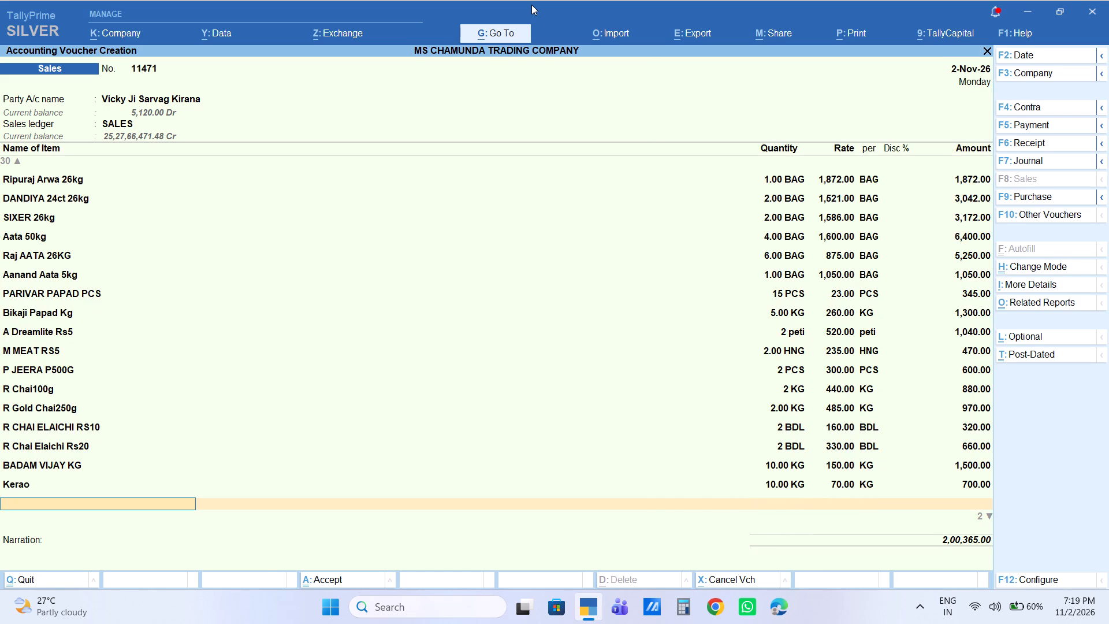
Add the stock item NOBEL KG to the voucher with a quantity of 5 KG at its default rate.
text(nobe)
key(Down)
key(Return)
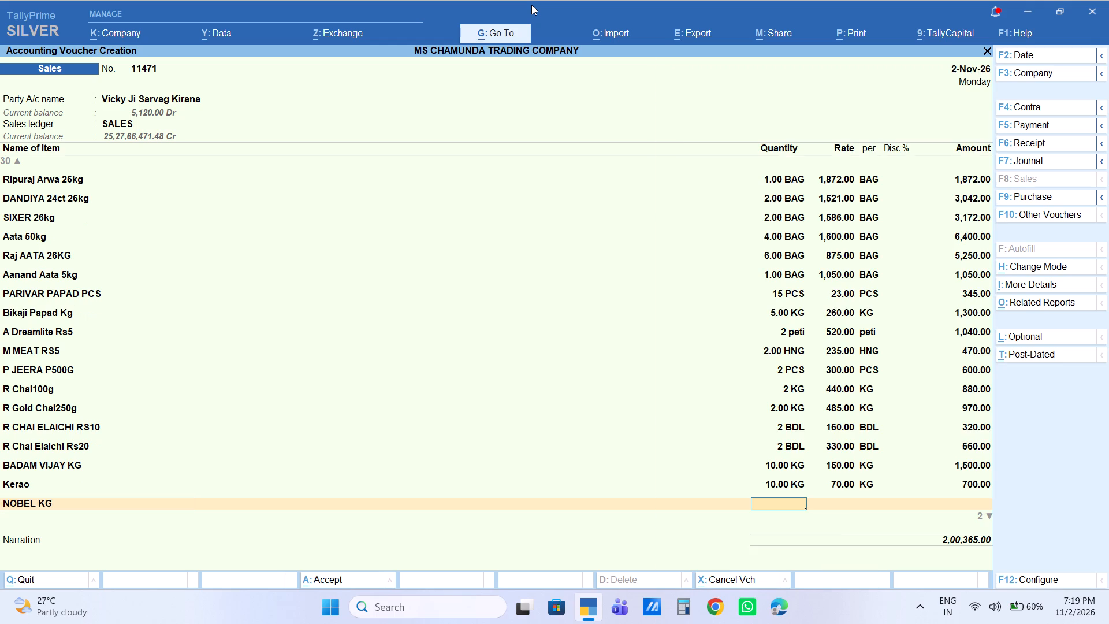
key(5)
key(Return)
key(Return)
key(Return)
key(Return)
key(Return)
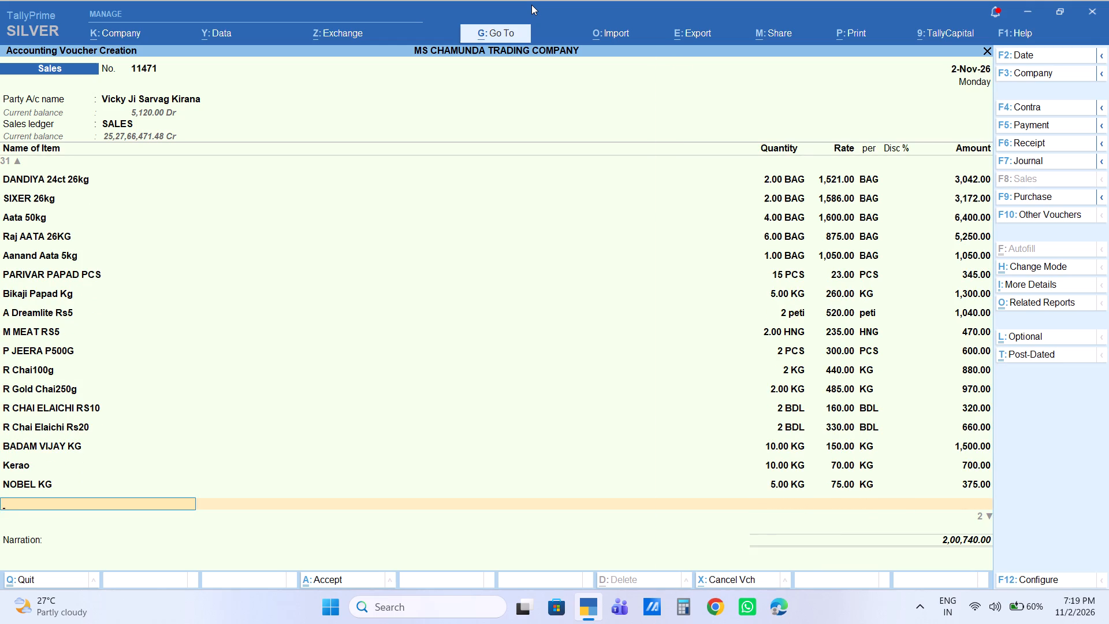
Add the stock item LAHSUN B to the voucher with a quantity of 40 KG at its default rate.
text(lahs)
key(Down)
key(Down)
key(Down)
key(Return)
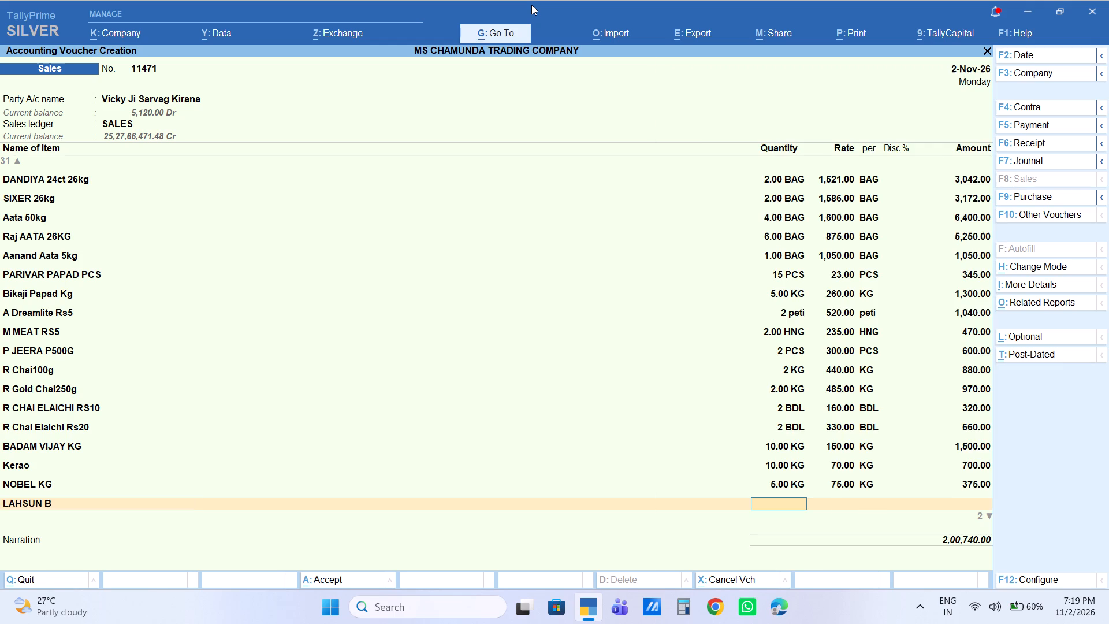
text(40)
key(Return)
key(Return)
key(Return)
key(Return)
key(Return)
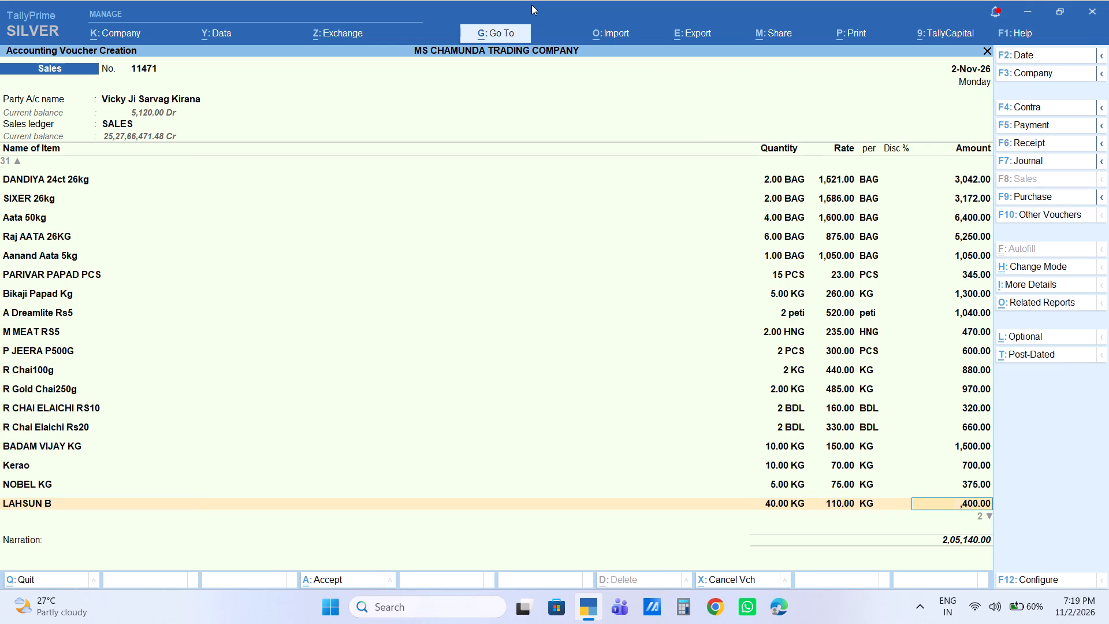
Add the stock item Jeera KG to the voucher with a quantity of 2 KG at its default rate.
text(jeera)
key(Down)
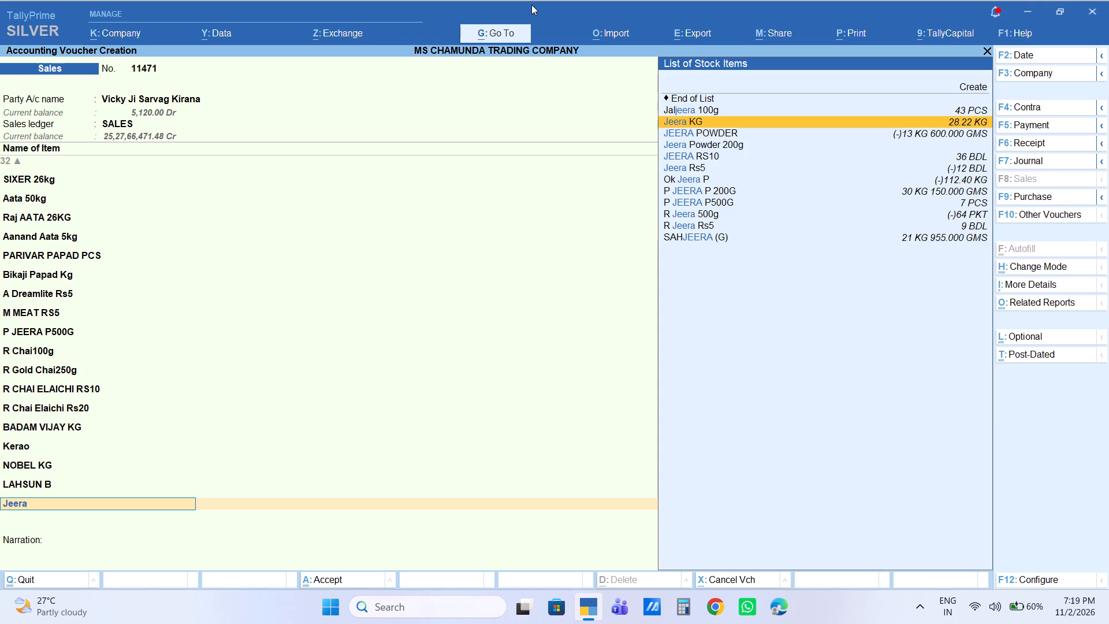
key(Return)
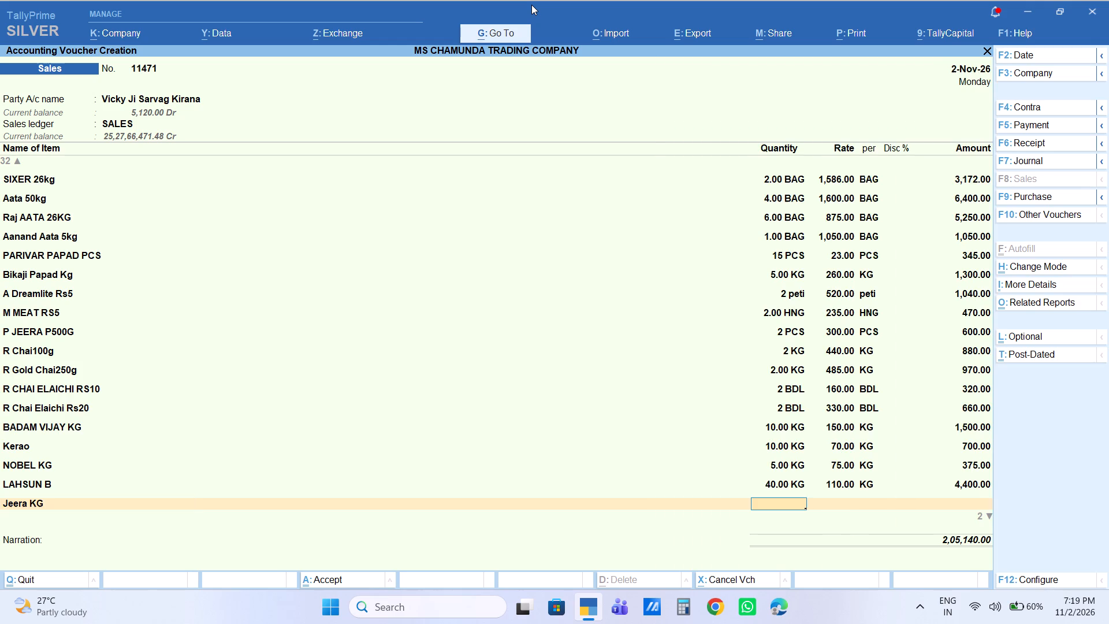
key(2)
key(Return)
key(Return)
key(Return)
key(Return)
key(Return)
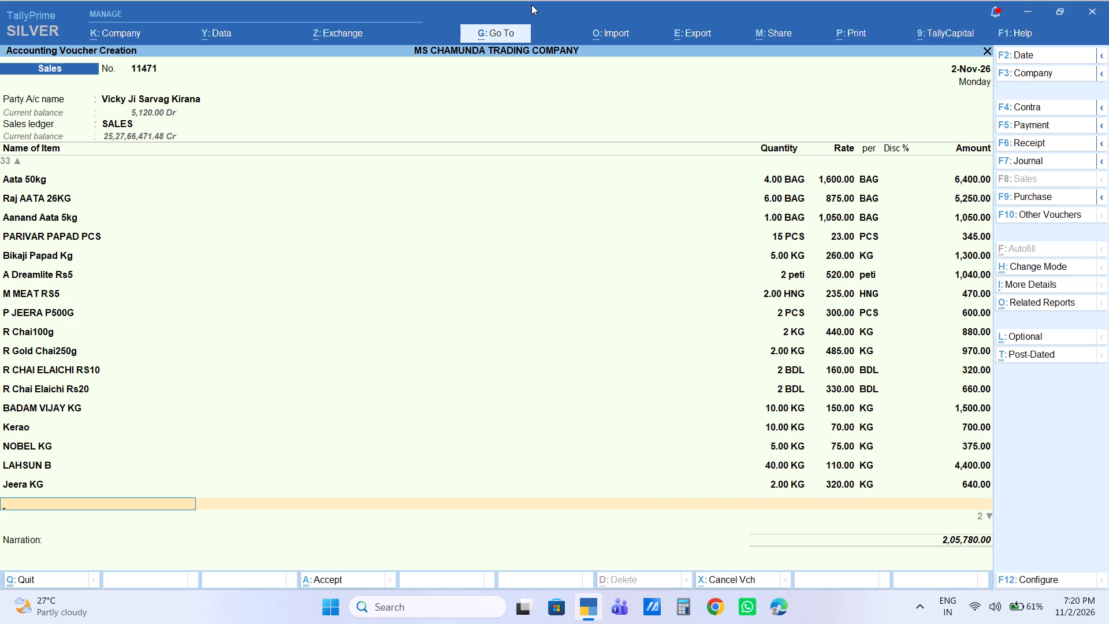
Add the stock item Thali Bag to the voucher with a quantity of 1 BAG at its default rate.
text(thali)
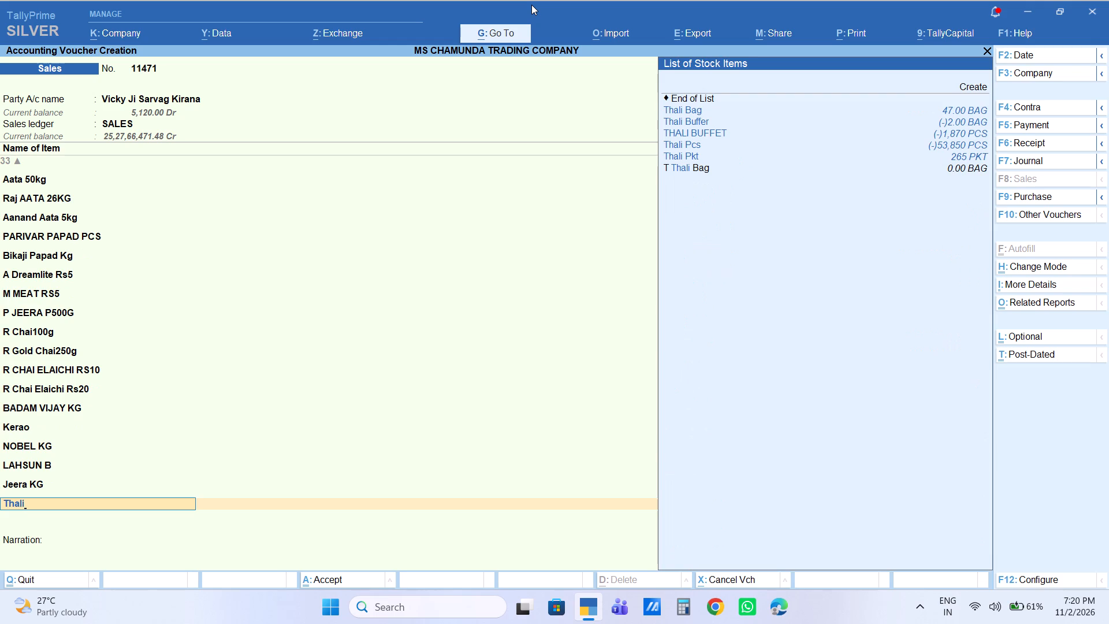
key(Down)
key(Return)
key(1)
key(Return)
key(Return)
key(Return)
key(Return)
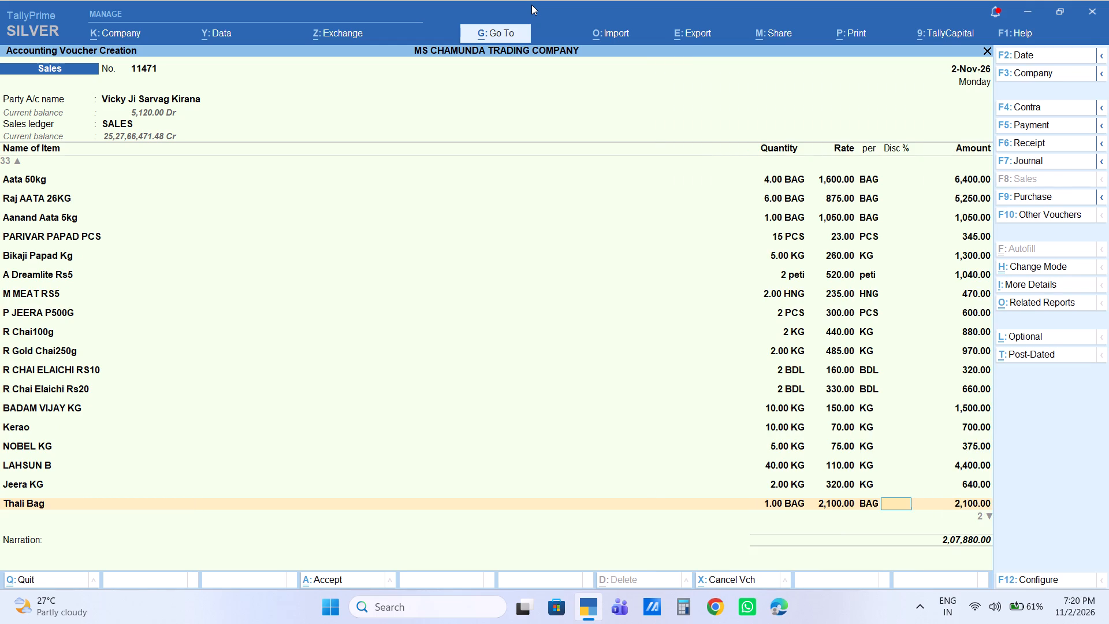
key(Return)
Add the stock item PANI GLASS Tower to the voucher with a quantity of 1 peti at its default rate.
text(towe)
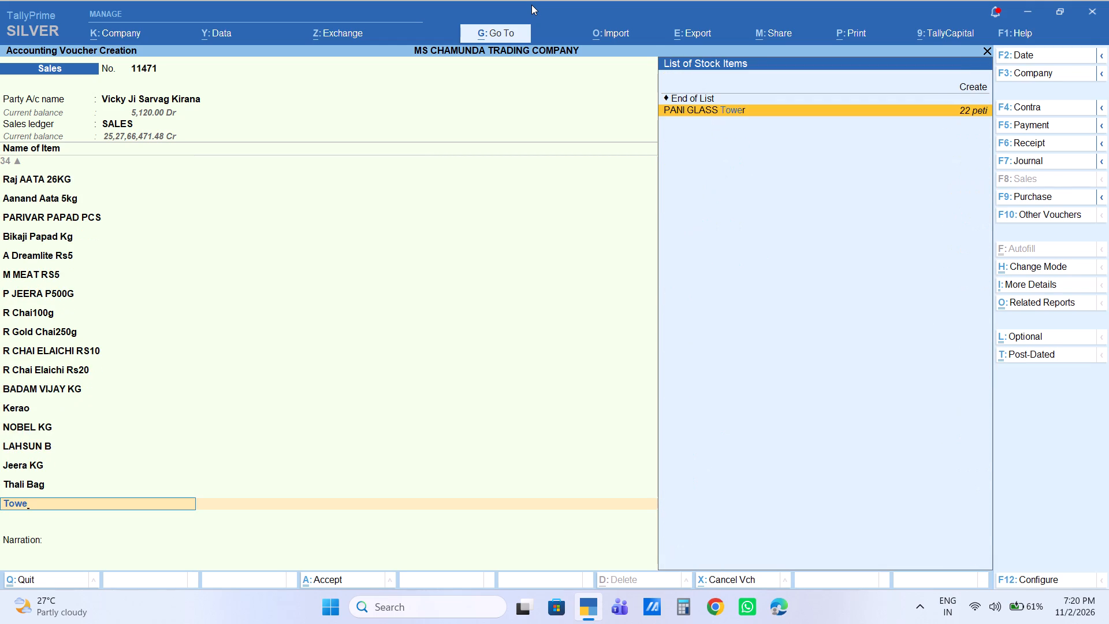
key(Return)
key(1)
key(Return)
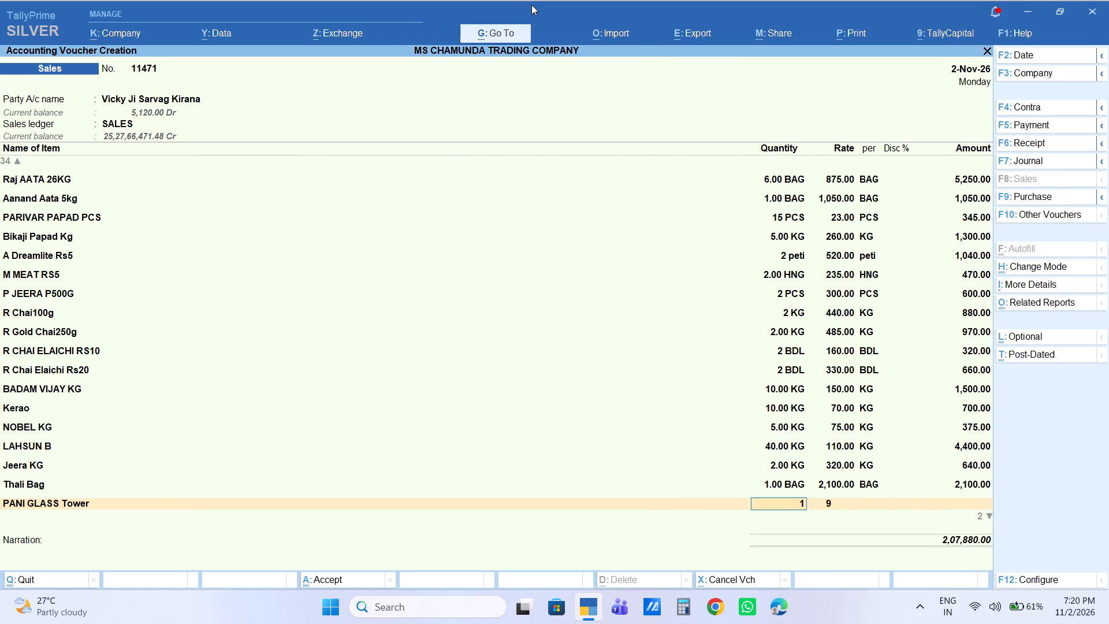
key(Return)
key(Return)
key(Return)
key(Return)
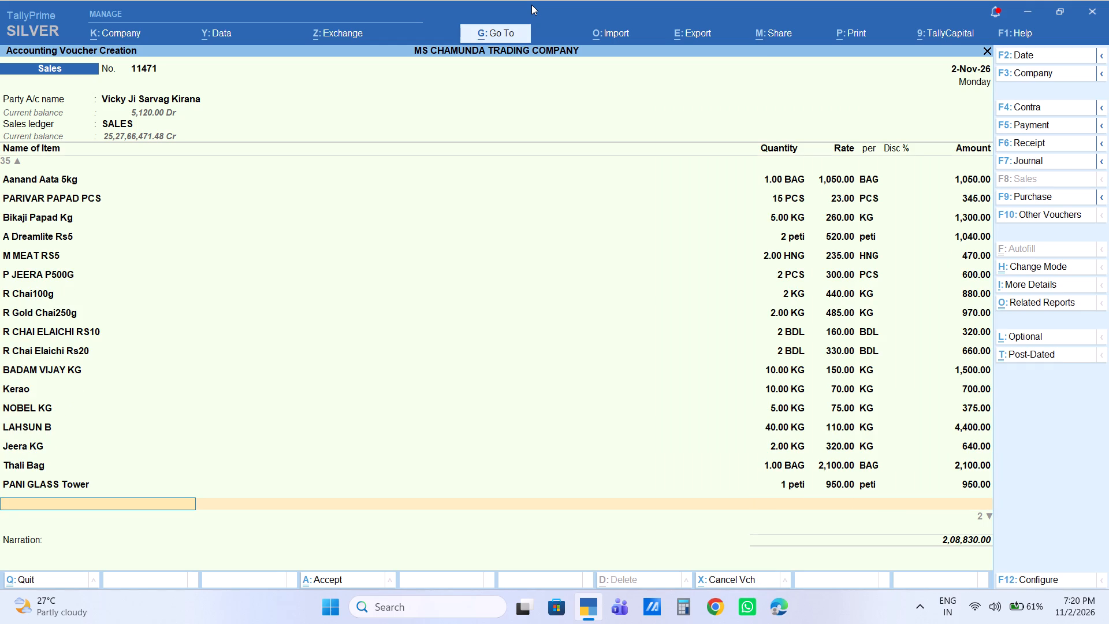
Add the stock item Mashal Tel Tina to the voucher with a quantity of 1 TINA at its default rate.
text(mas)
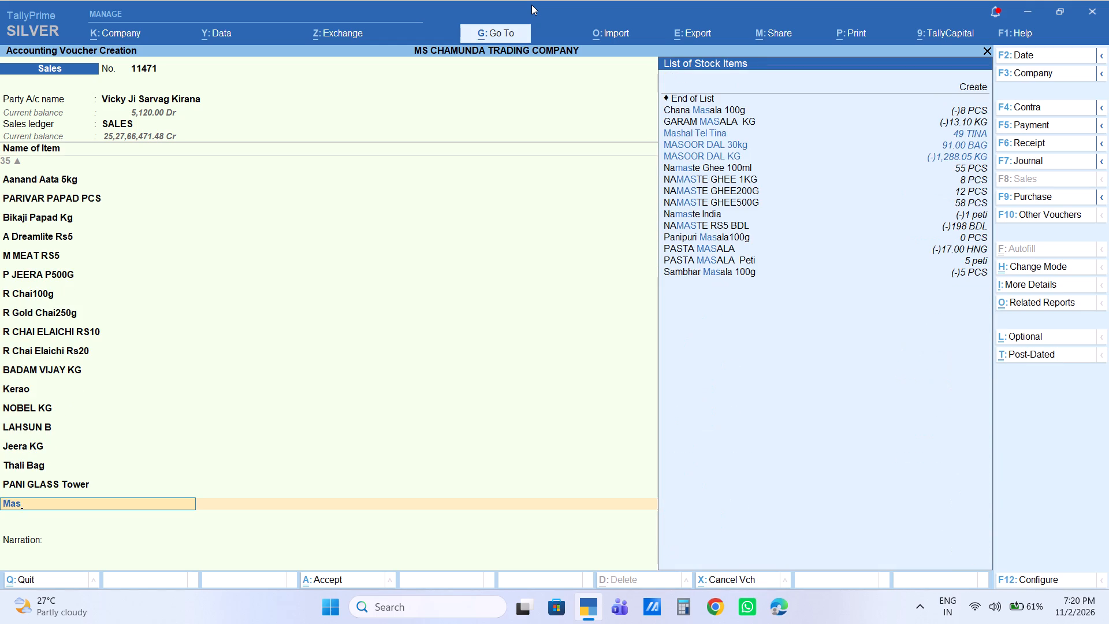
text(ha)
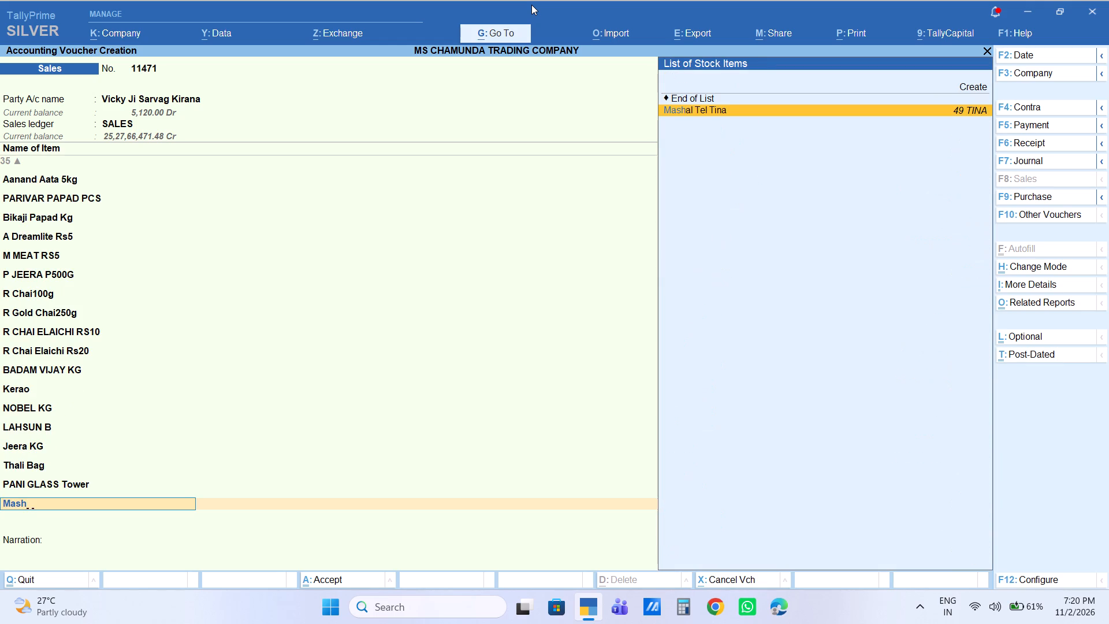
key(Return)
key(1)
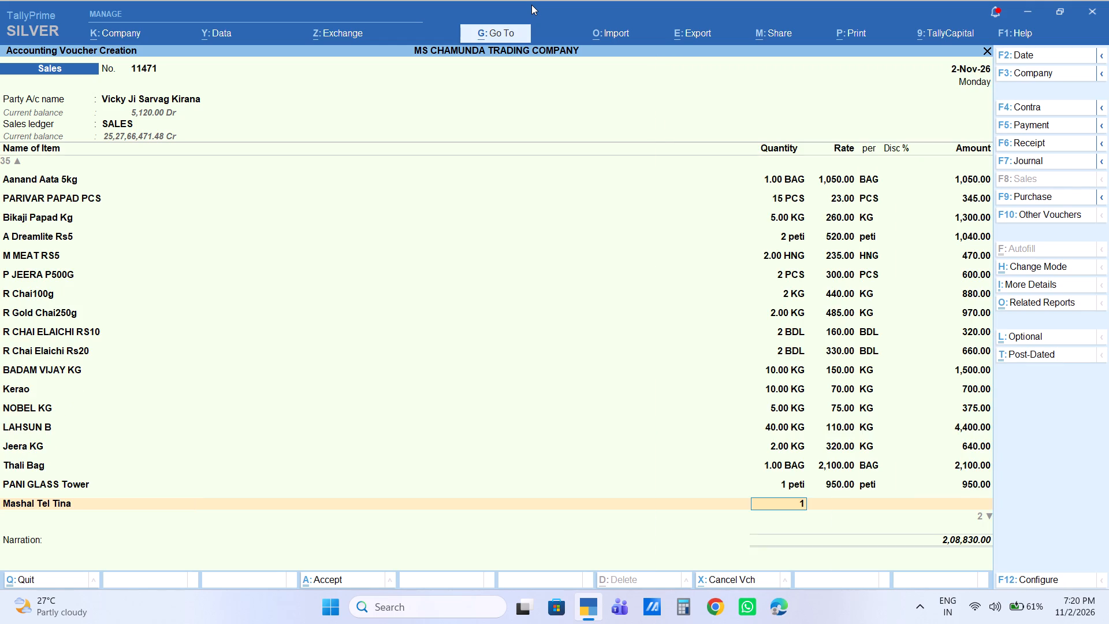
key(Return)
key(Return)
key(Return)
key(Return)
key(Return)
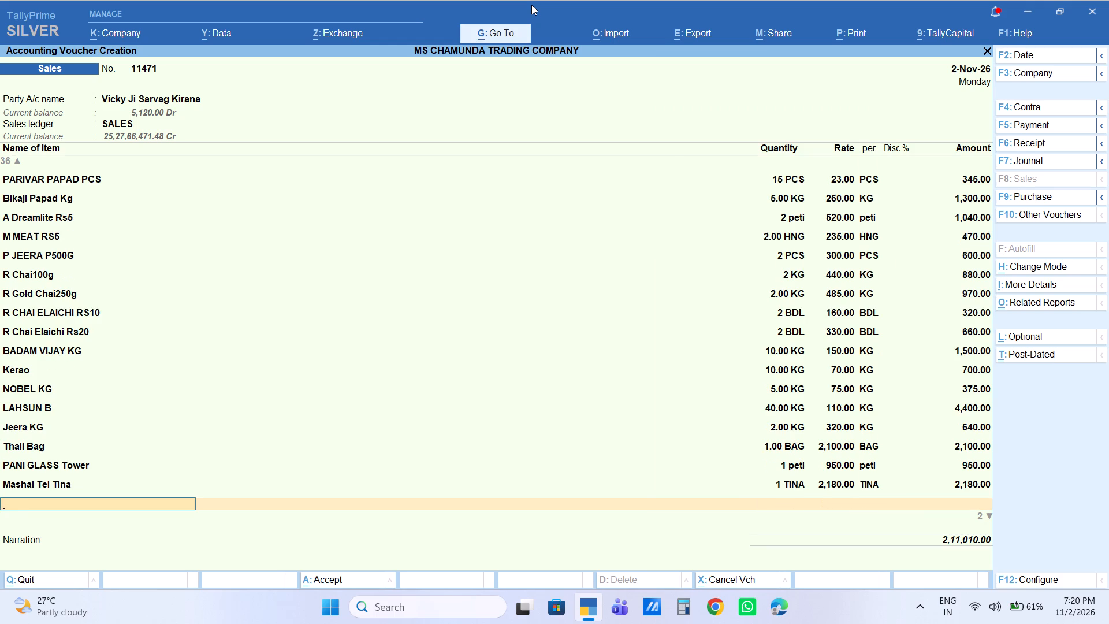
Add the stock item Horlicks 1kg (Jar) to the voucher with a quantity of 6 PCS at its default rate.
text(horli)
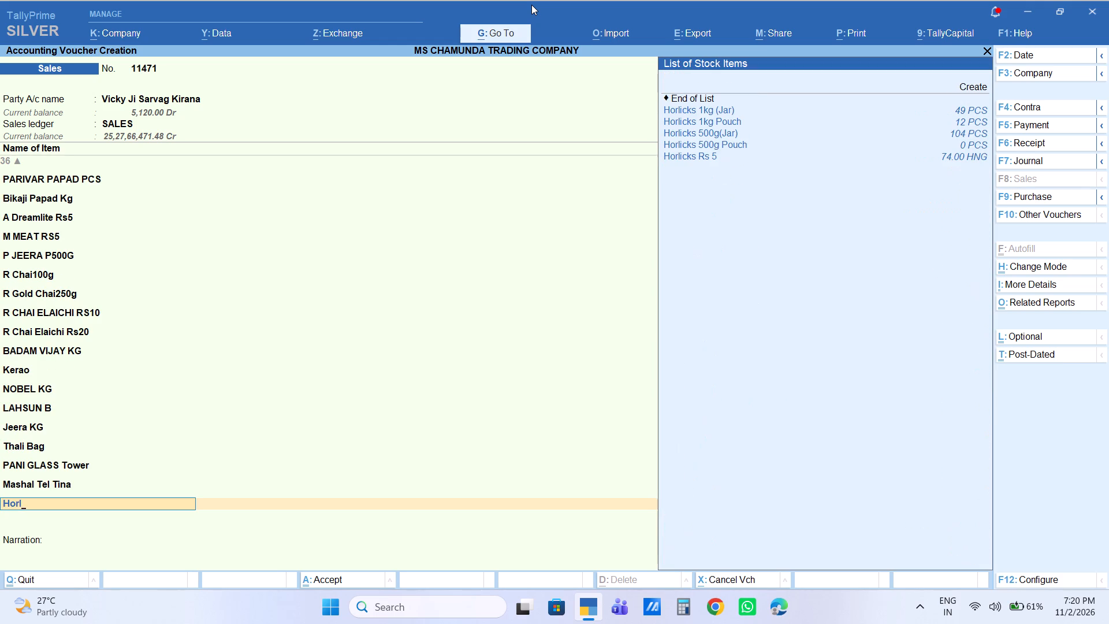
key(Down)
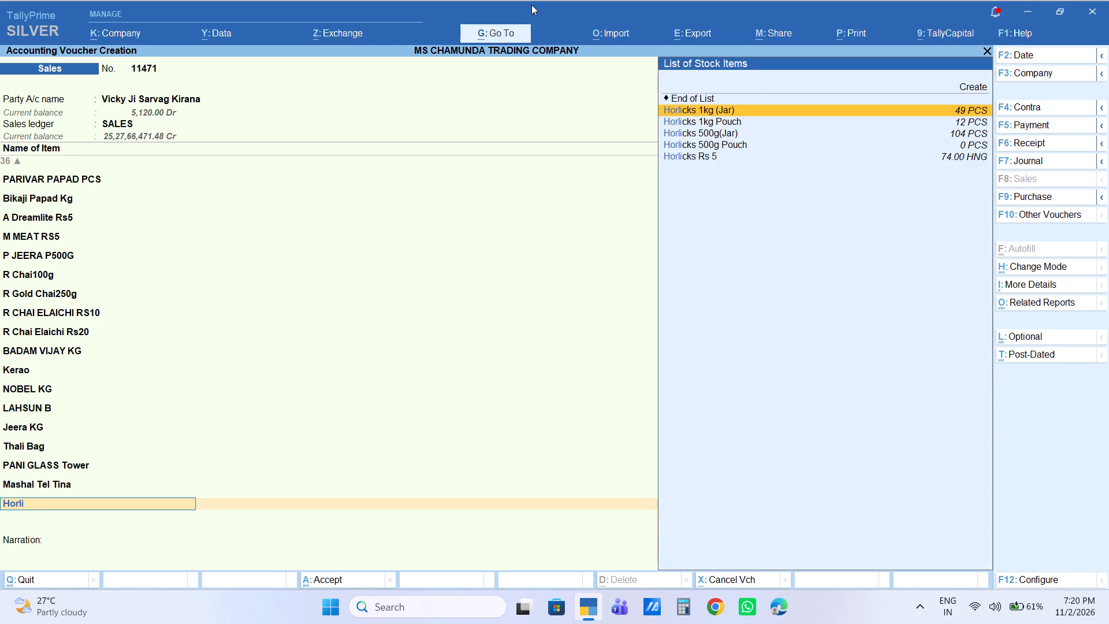
key(Return)
key(6)
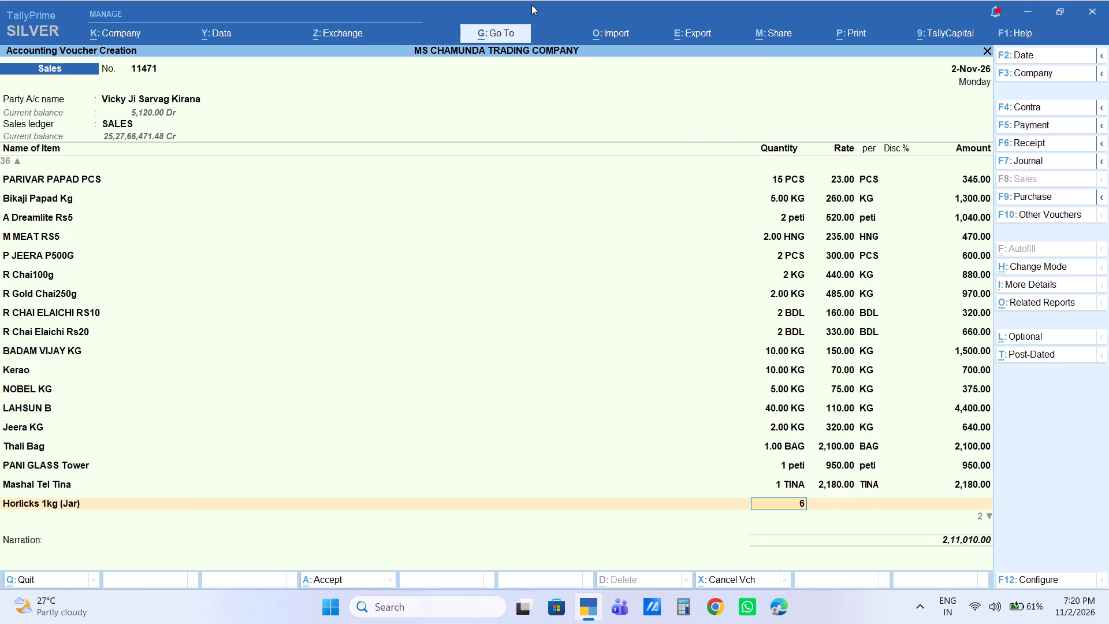
key(Return)
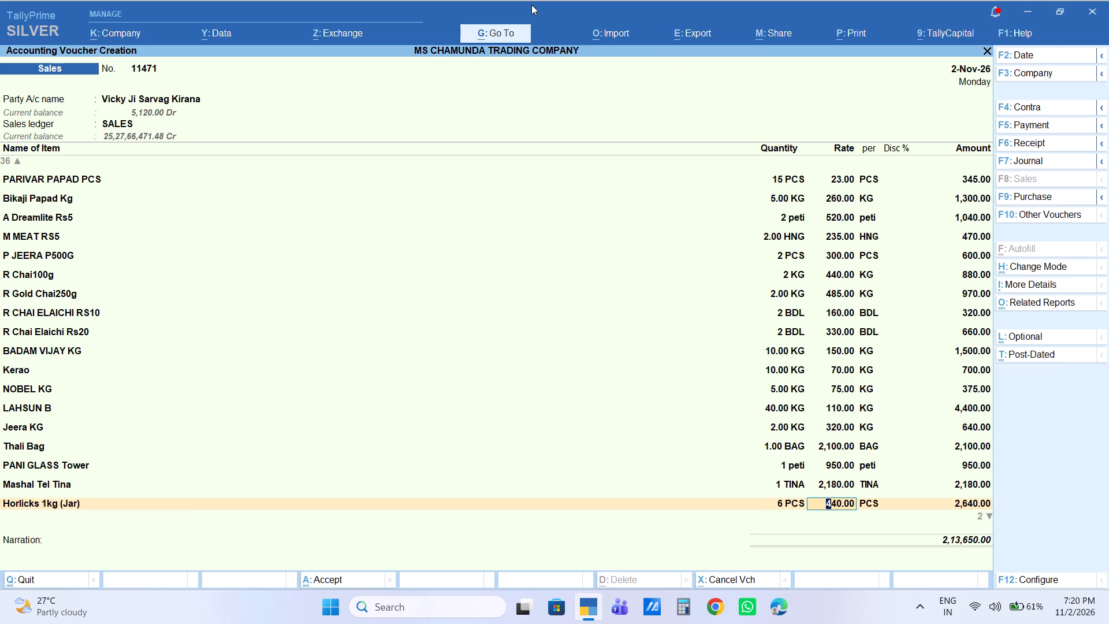
key(Return)
key(Return)
key(Return)
key(Return)
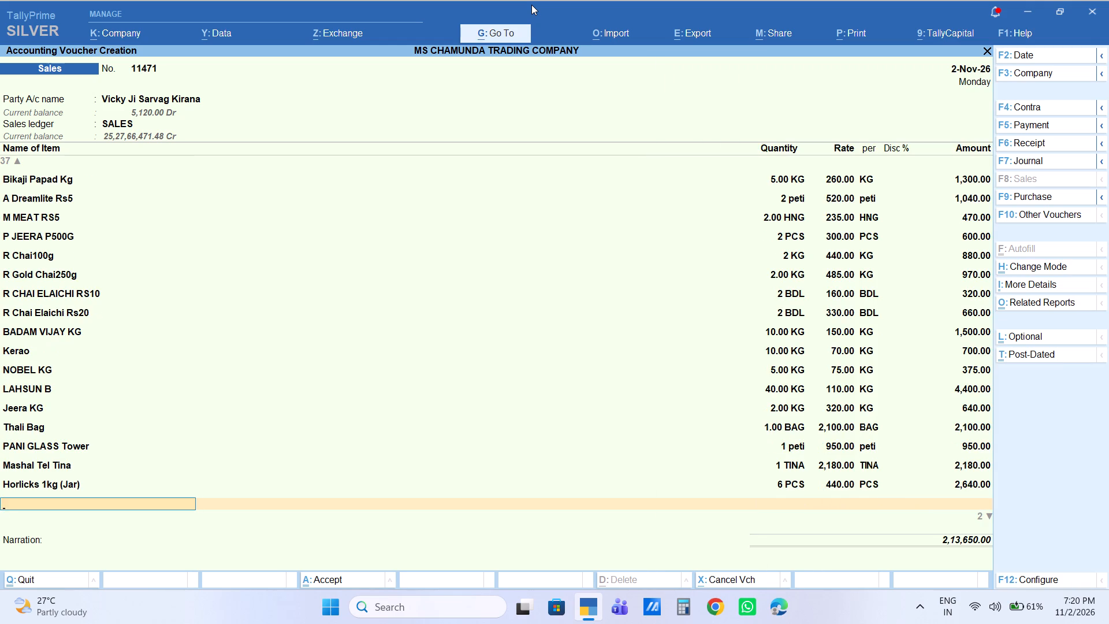
Add the stock item Horlicks 500g(Jar) to the voucher with a quantity of 6 PCS at its default rate.
key(h)
key(o)
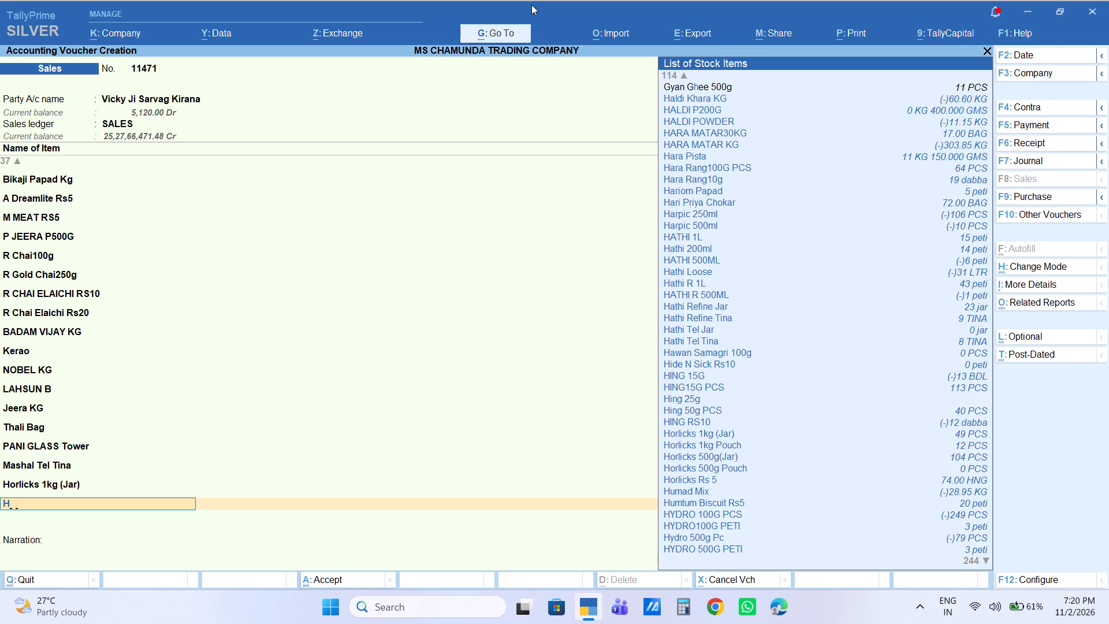
key(r)
text(li)
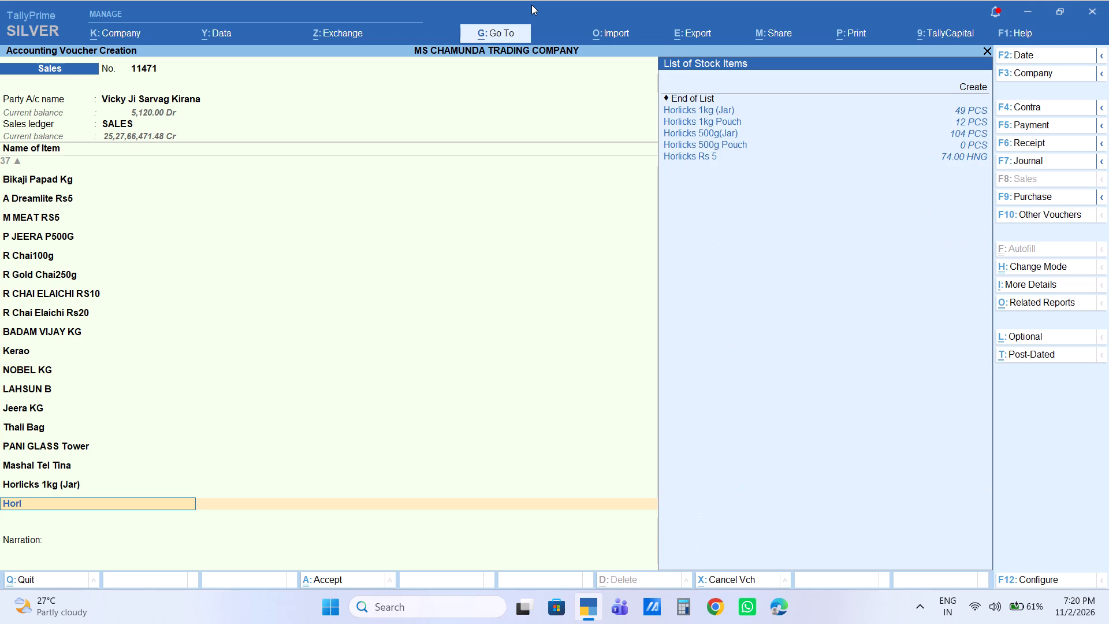
key(Down)
key(Down)
key(Down)
key(Down)
key(Up)
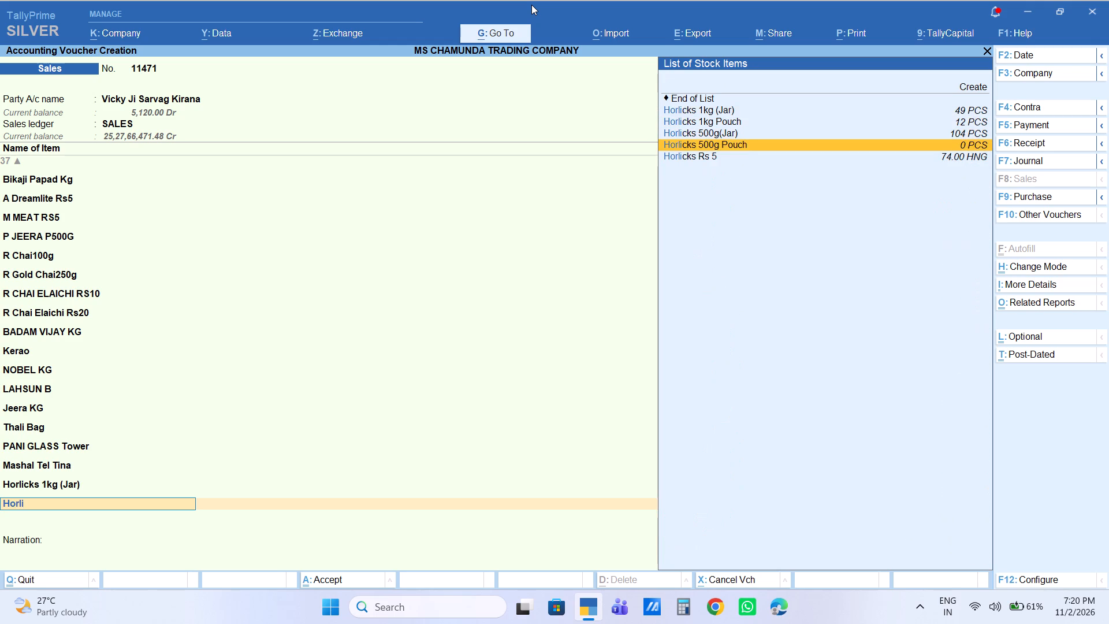
key(Return)
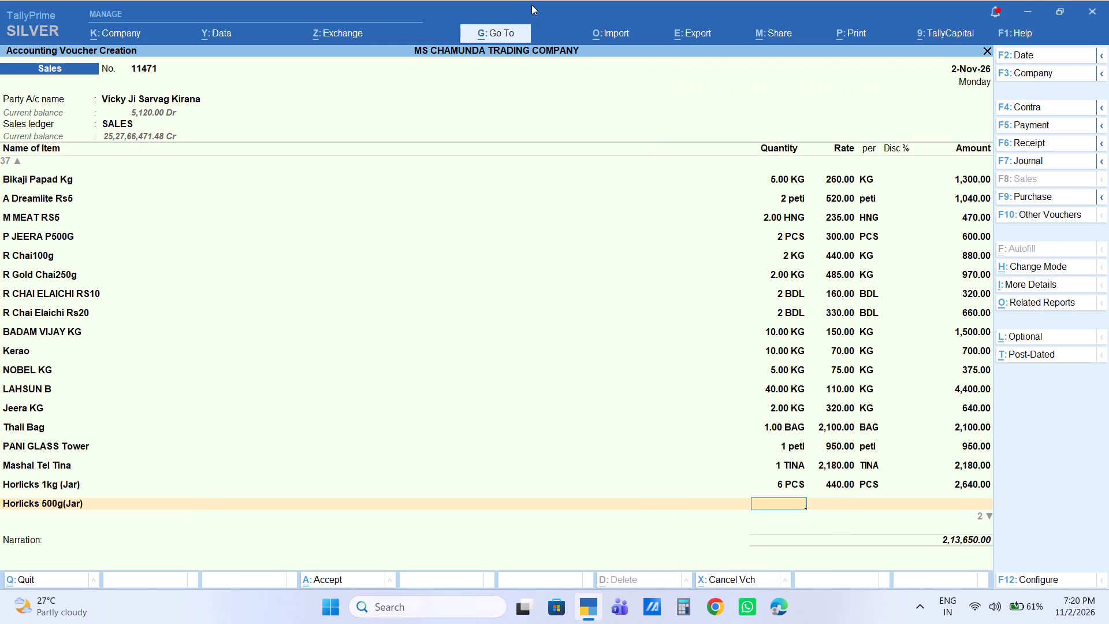
key(6)
key(Return)
key(Return)
key(Return)
key(Return)
key(Return)
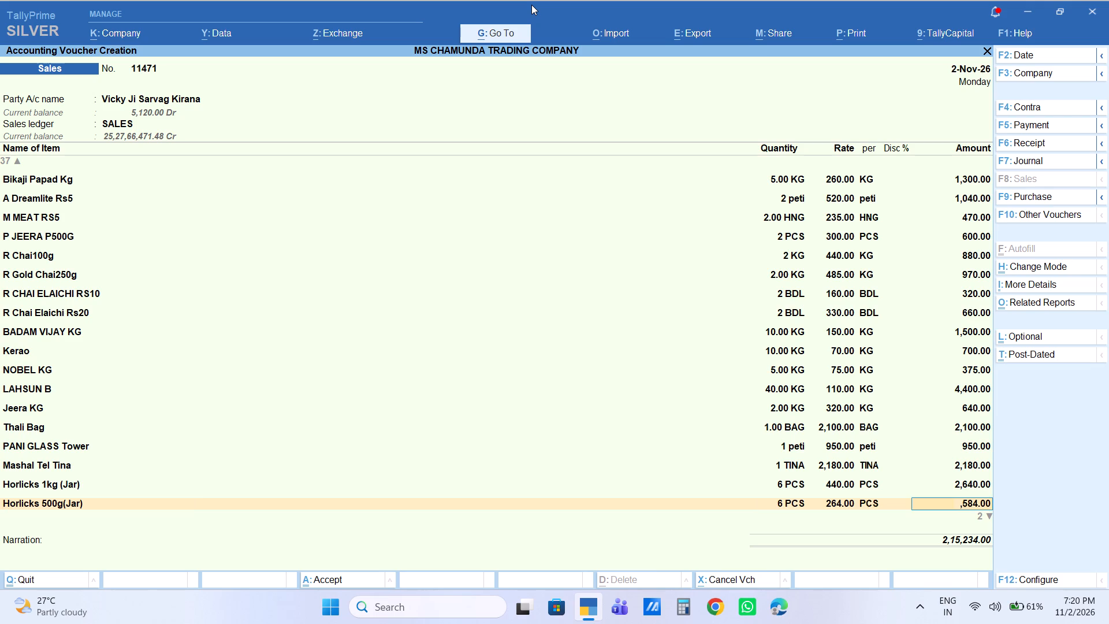
Add the stock item Horlicks 1kg Pouch to the voucher with a quantity of 3 PCS at its default rate.
text(hor)
text(li)
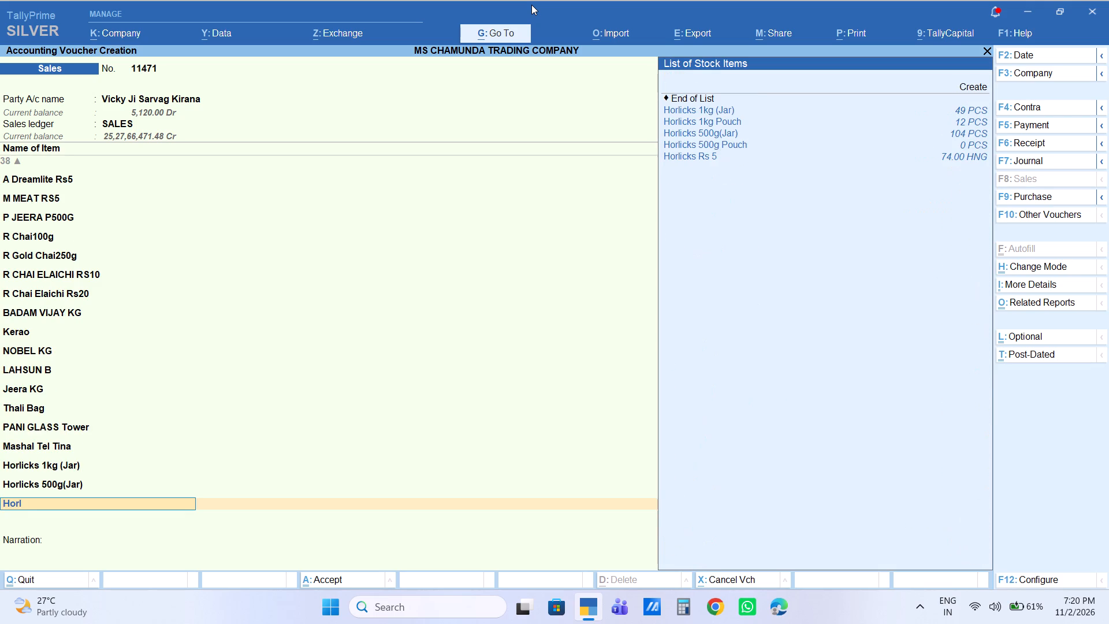
key(Down)
key(Down)
key(Return)
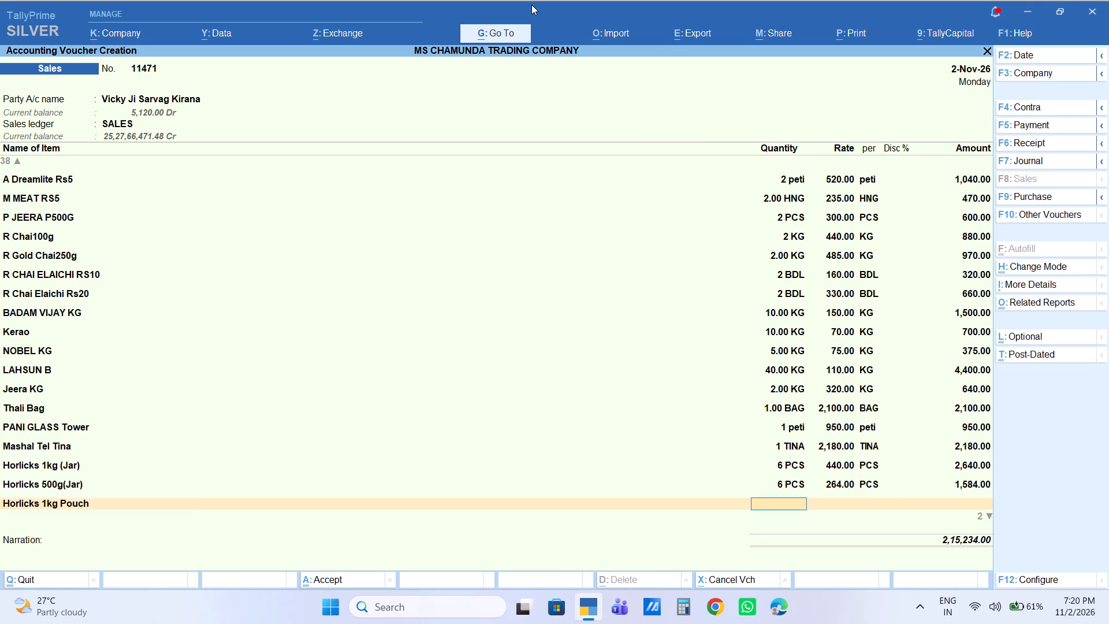
key(3)
key(Return)
key(Return)
key(Return)
key(Return)
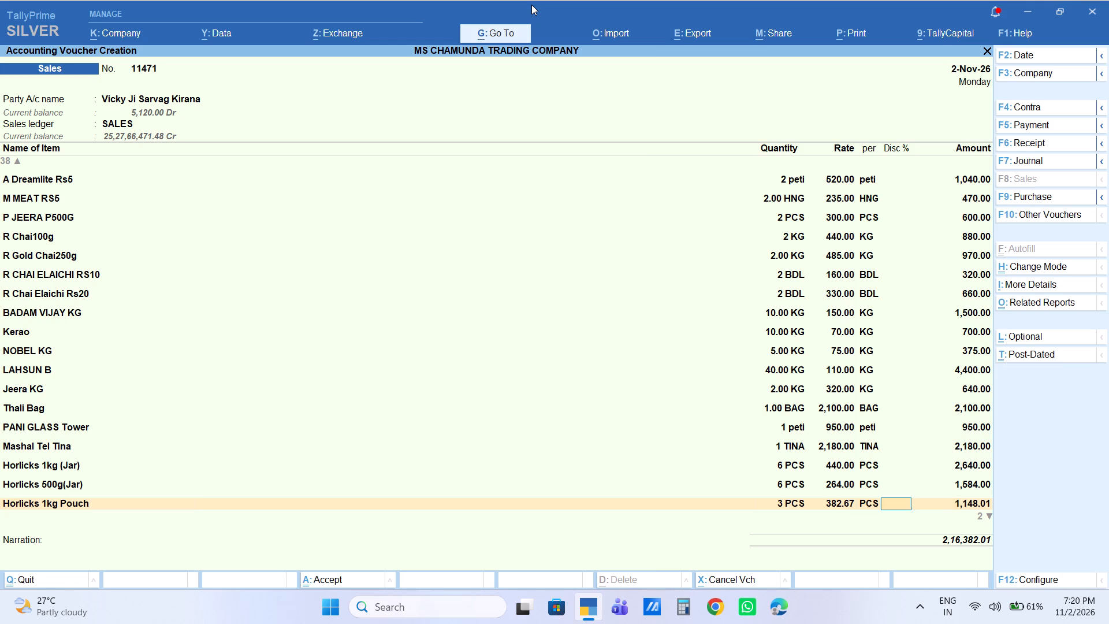
key(Return)
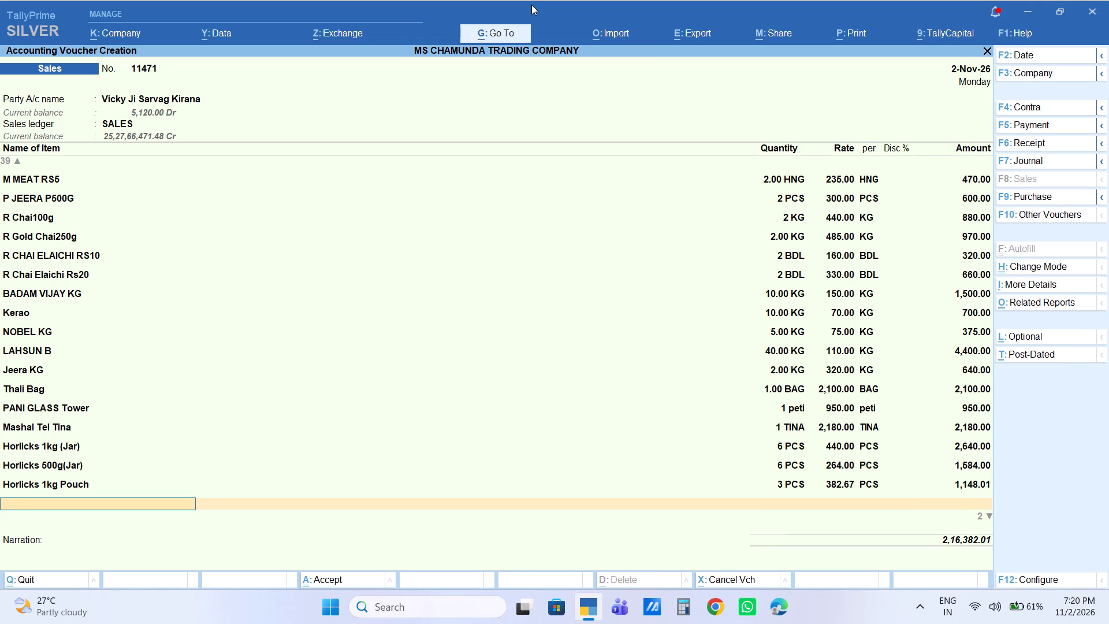
Add the stock item Horlicks Rs 5 to the voucher with a quantity of 60 HNG at its default rate.
text(hor)
text(li)
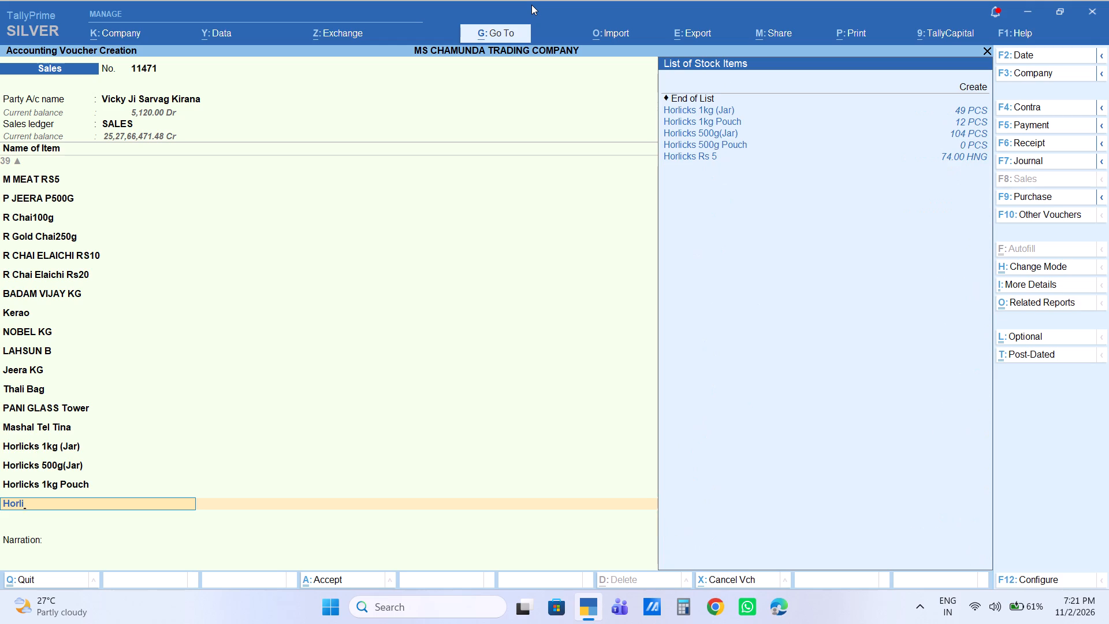
key(Down)
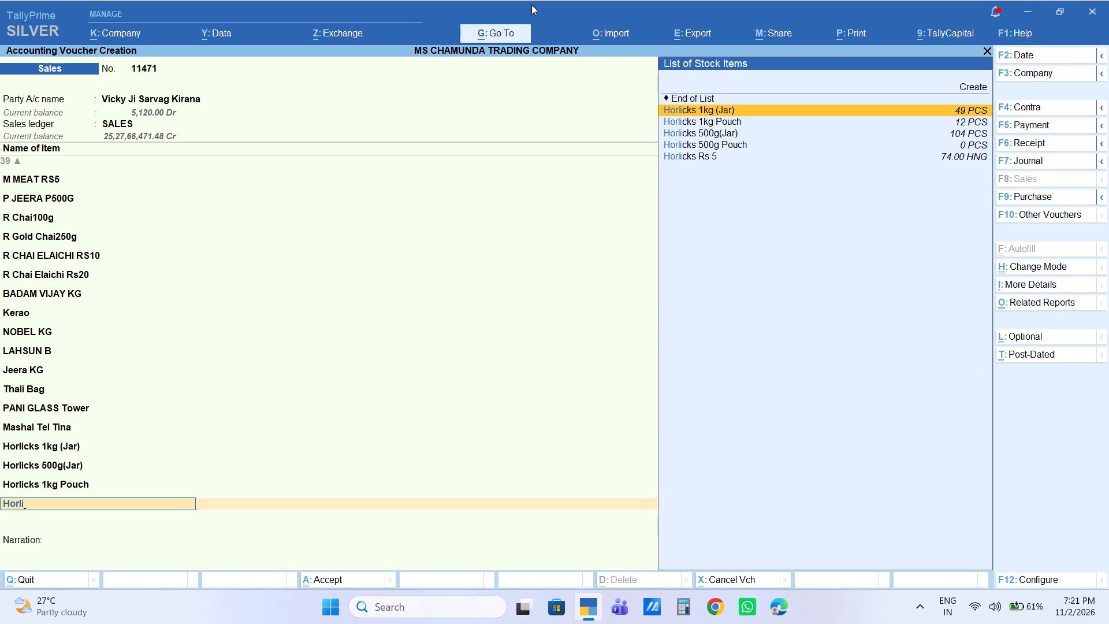
key(Down)
key(Down)
key(Down)
key(Down)
key(Down)
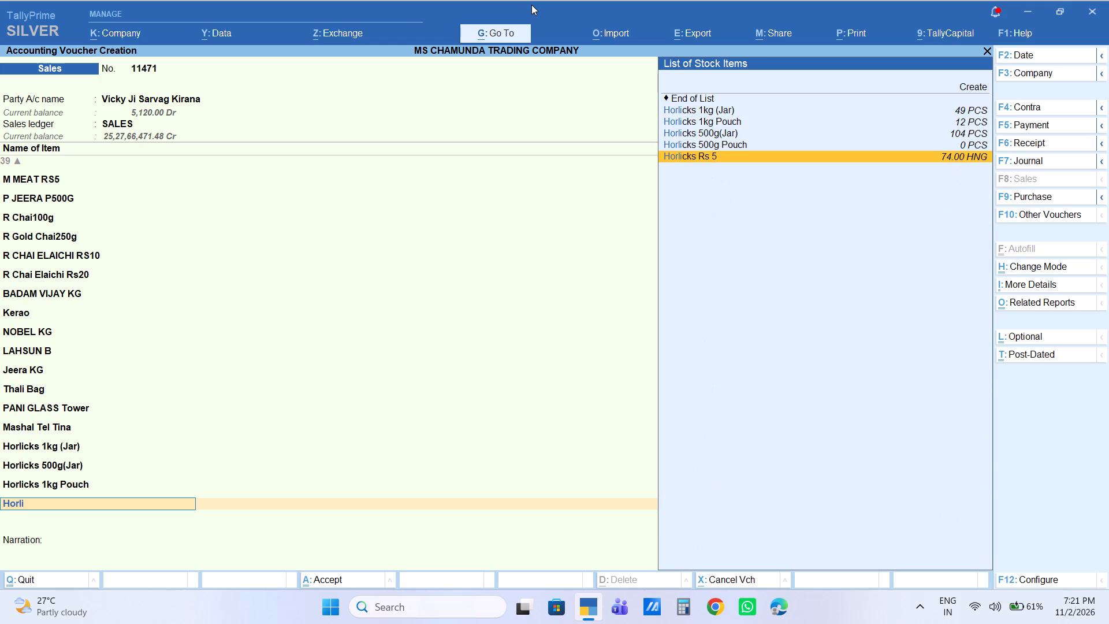
key(Return)
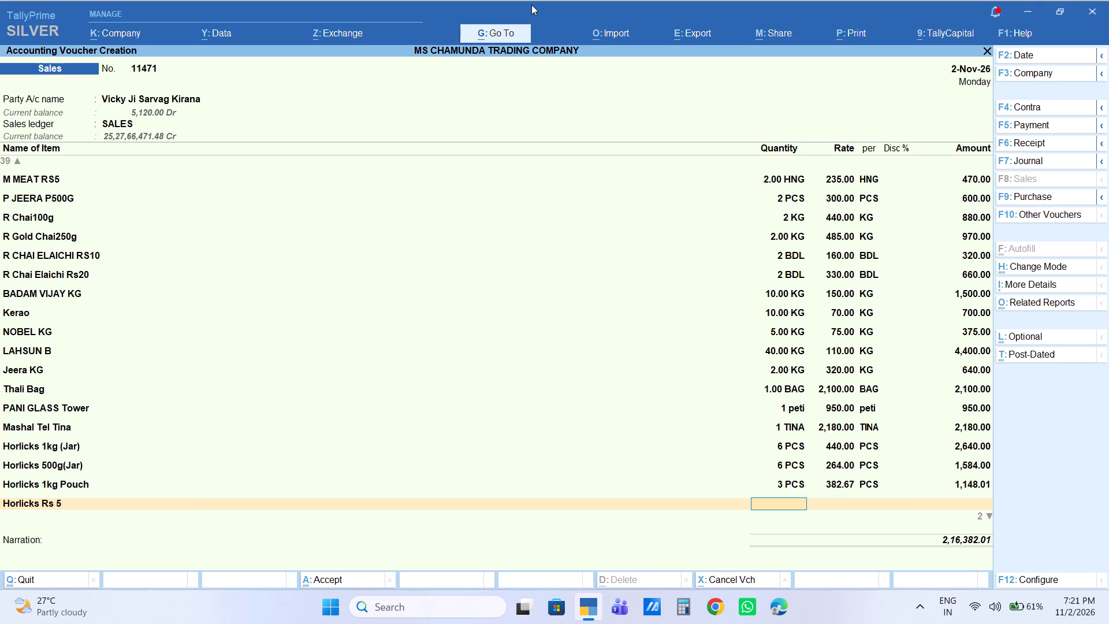
text(60)
key(Return)
key(Return)
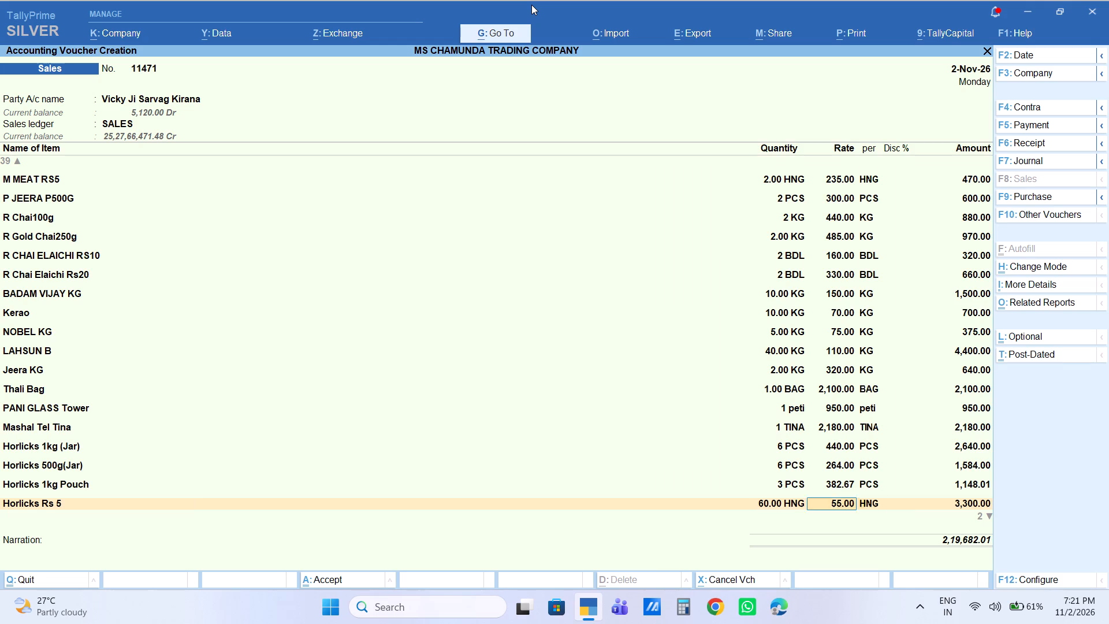
key(Return)
key(Return)
key(Return)
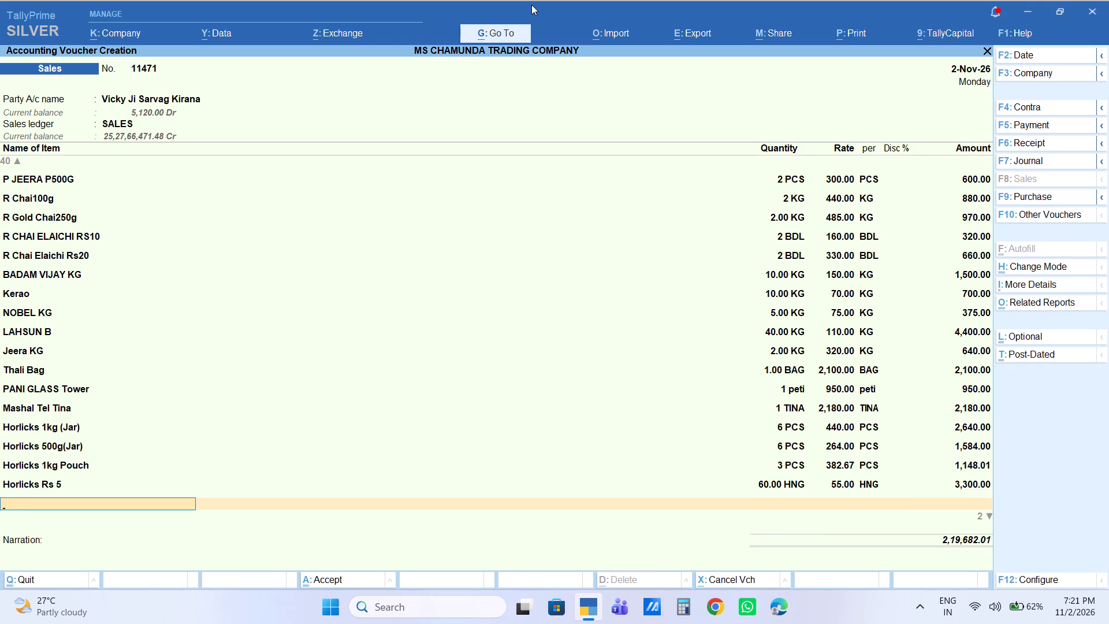
Add the stock item F Soyabin Rs10 to the voucher with a quantity of 2 BDL at its default rate.
text(f soya)
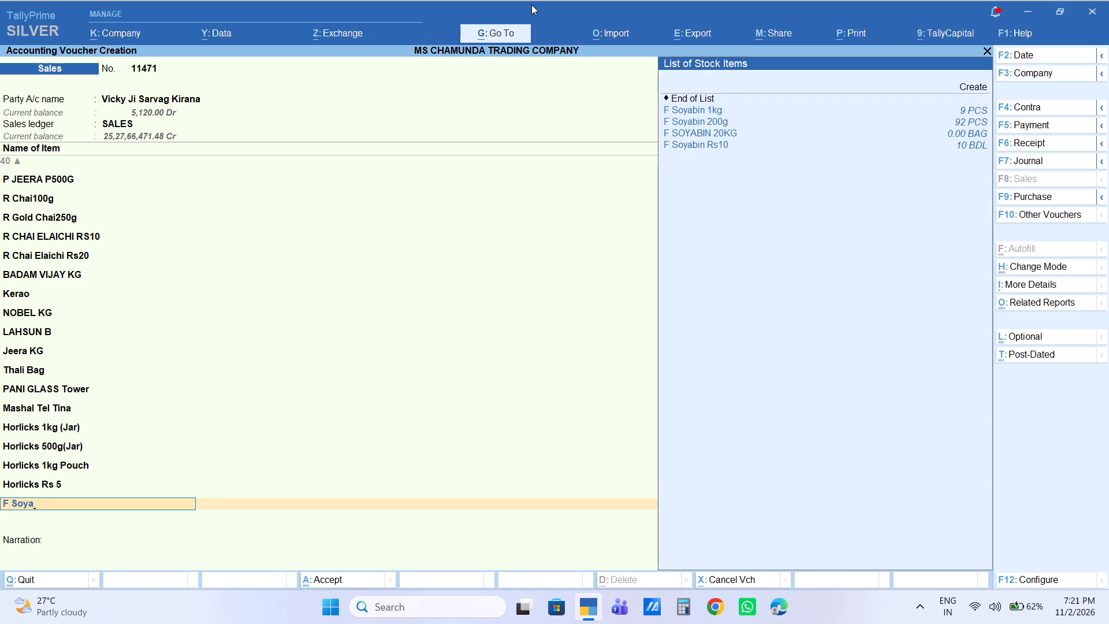
key(Down)
key(Down)
key(Down)
key(Down)
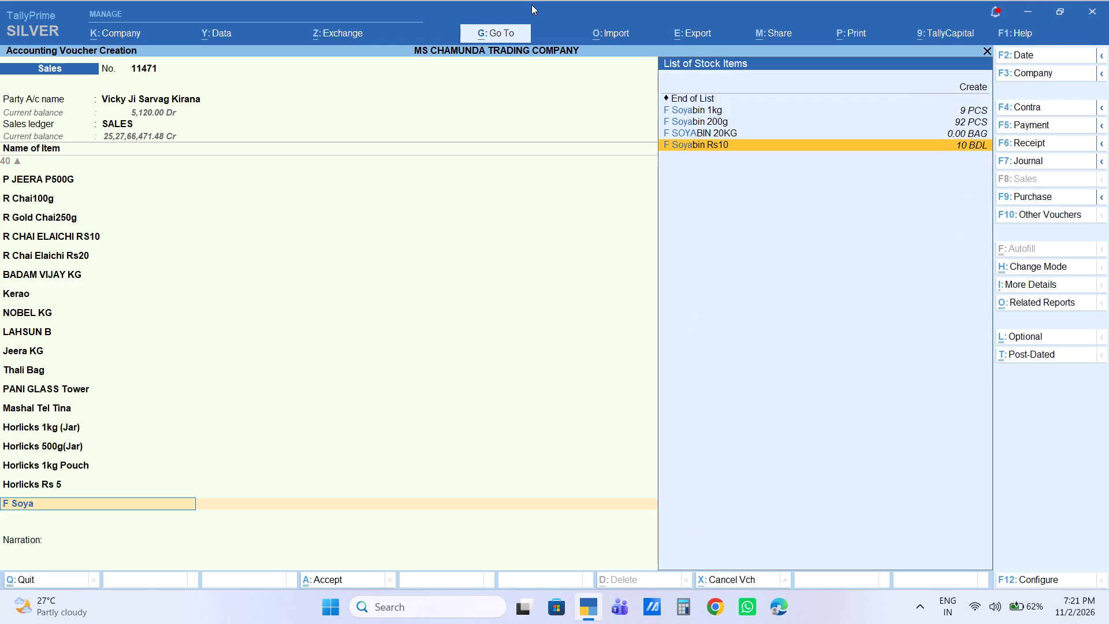
key(Return)
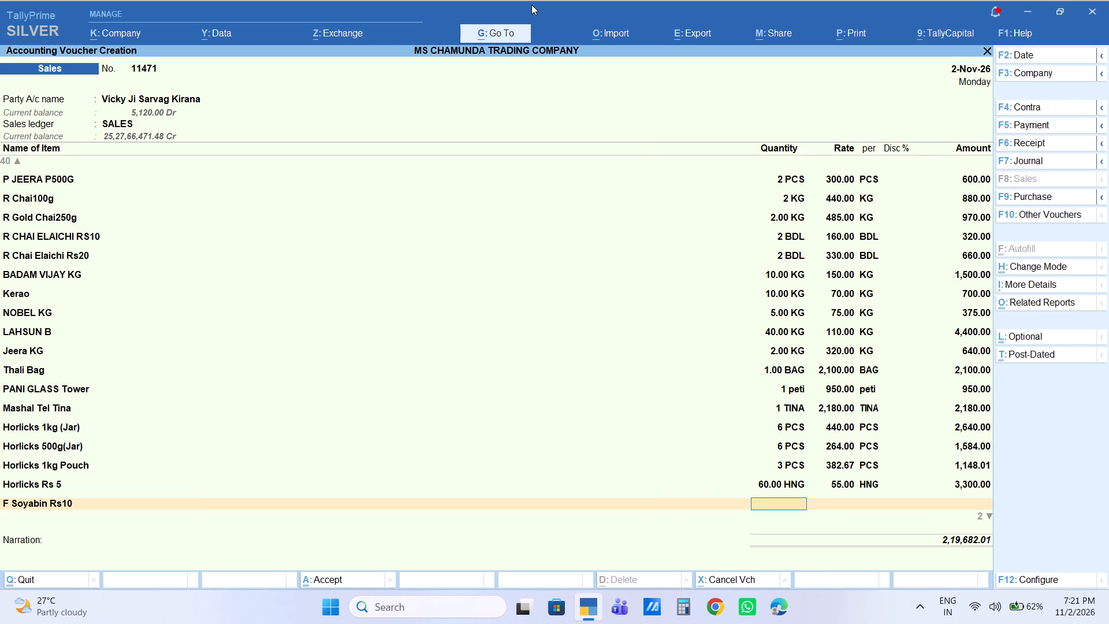
key(2)
key(Return)
key(Return)
key(Return)
key(Return)
key(Return)
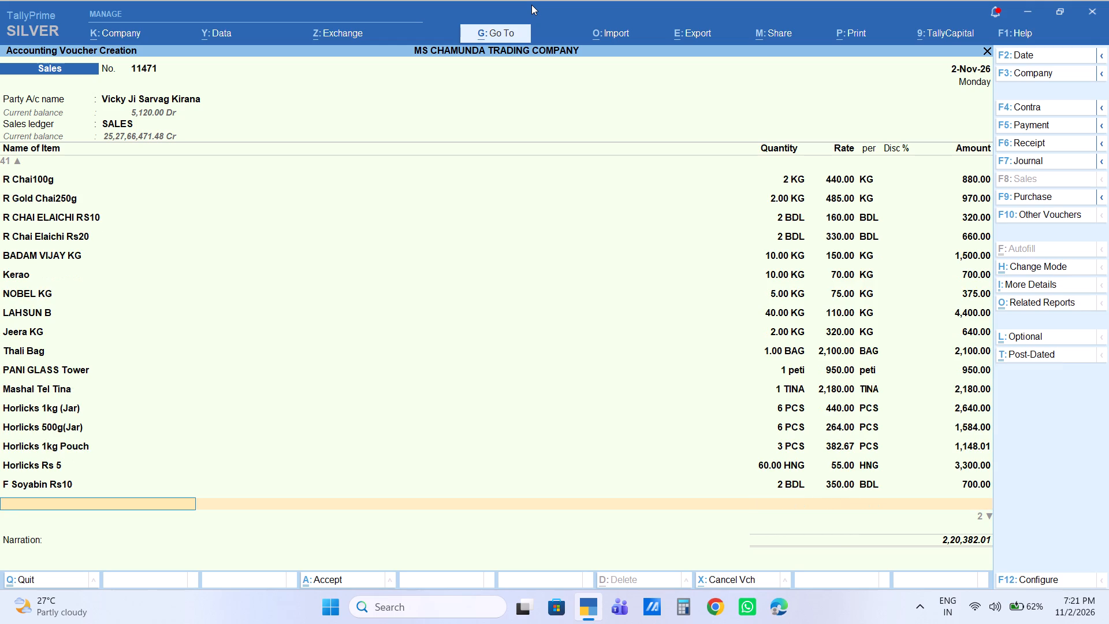
Add the stock item Kapoor 50g to the voucher with a quantity of 1 BDL at its default rate.
text(kapoo)
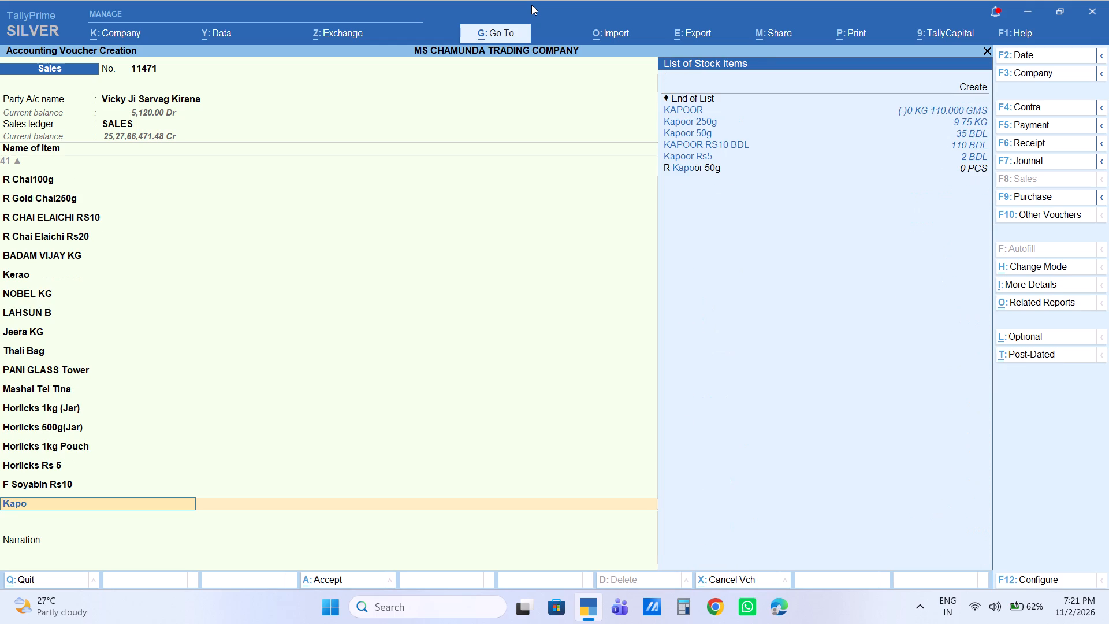
key(Down)
key(Down)
key(Down)
key(Down)
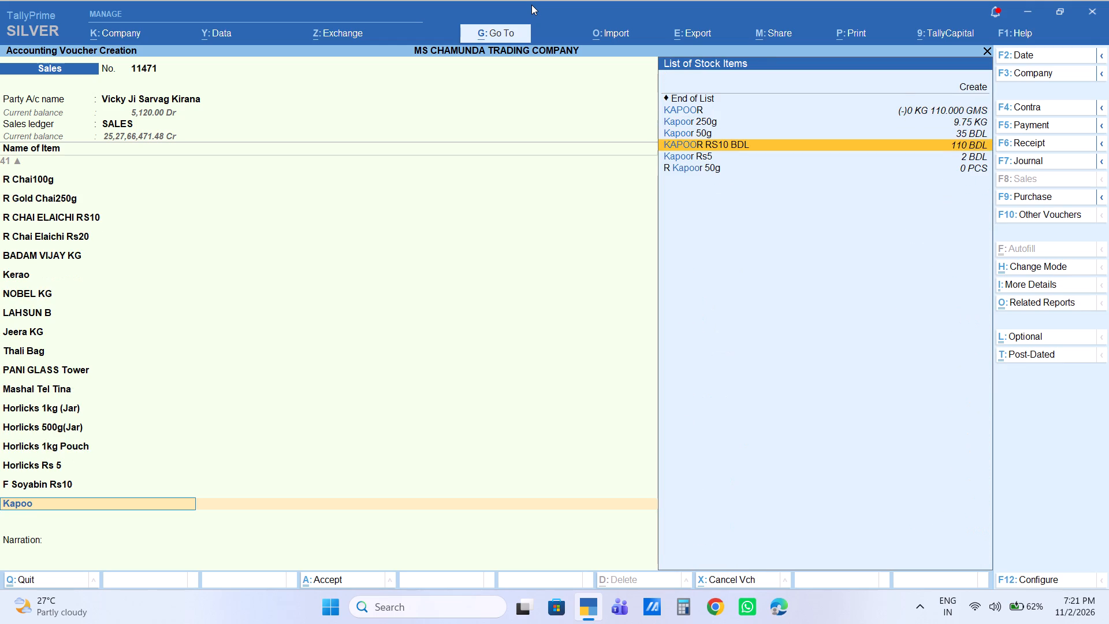
key(Down)
key(Down)
key(Up)
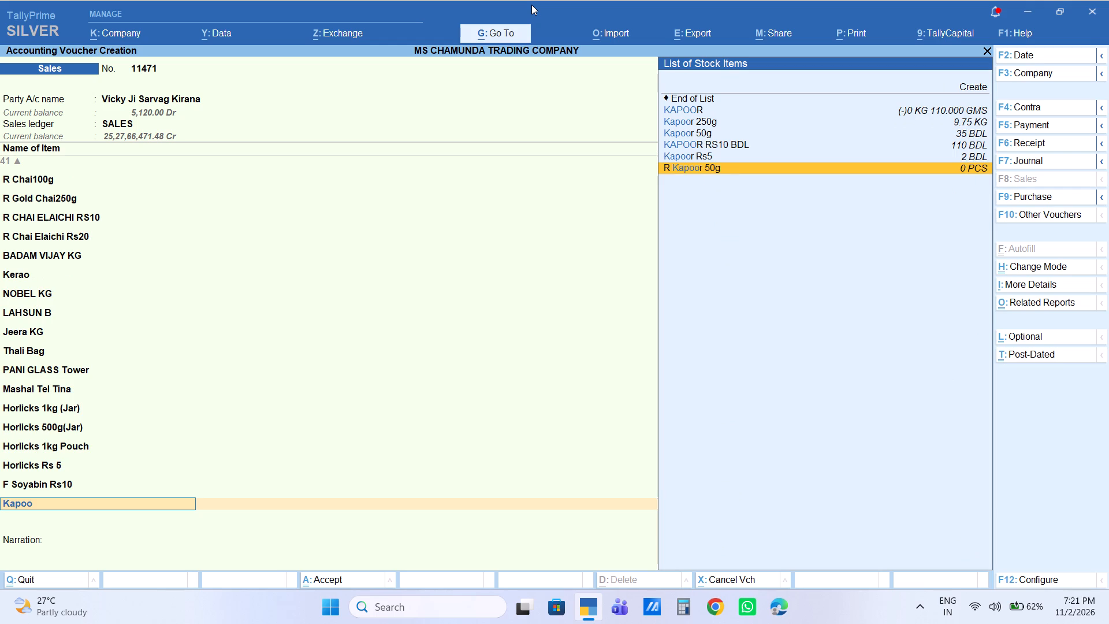
key(Up)
key(Up)
key(Up)
key(Down)
key(Return)
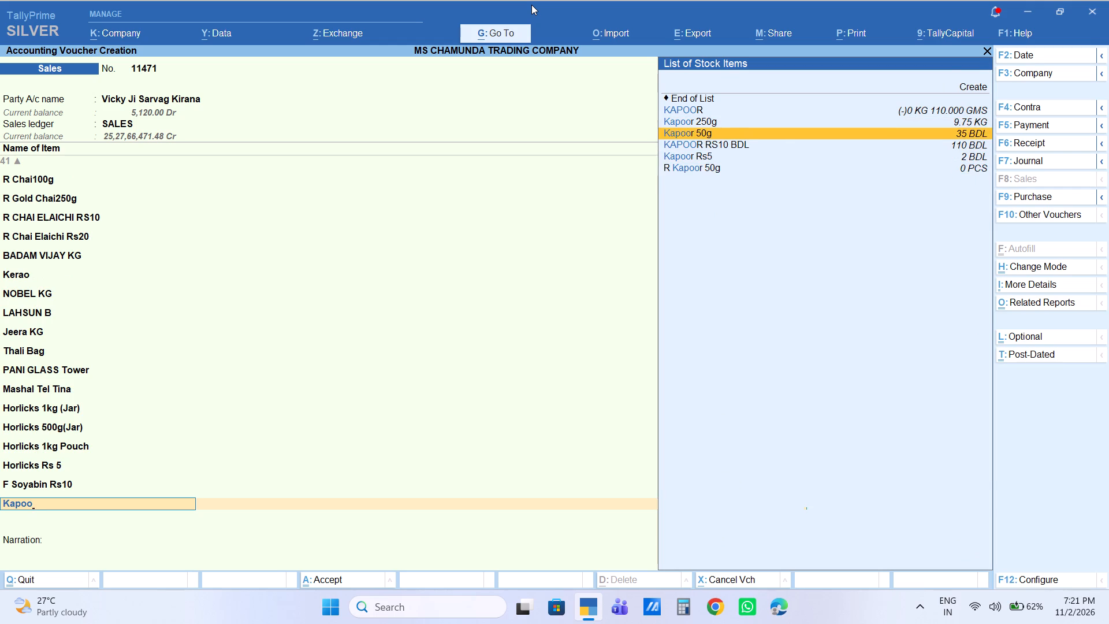
key(1)
key(Return)
key(Return)
key(Return)
key(Return)
key(Return)
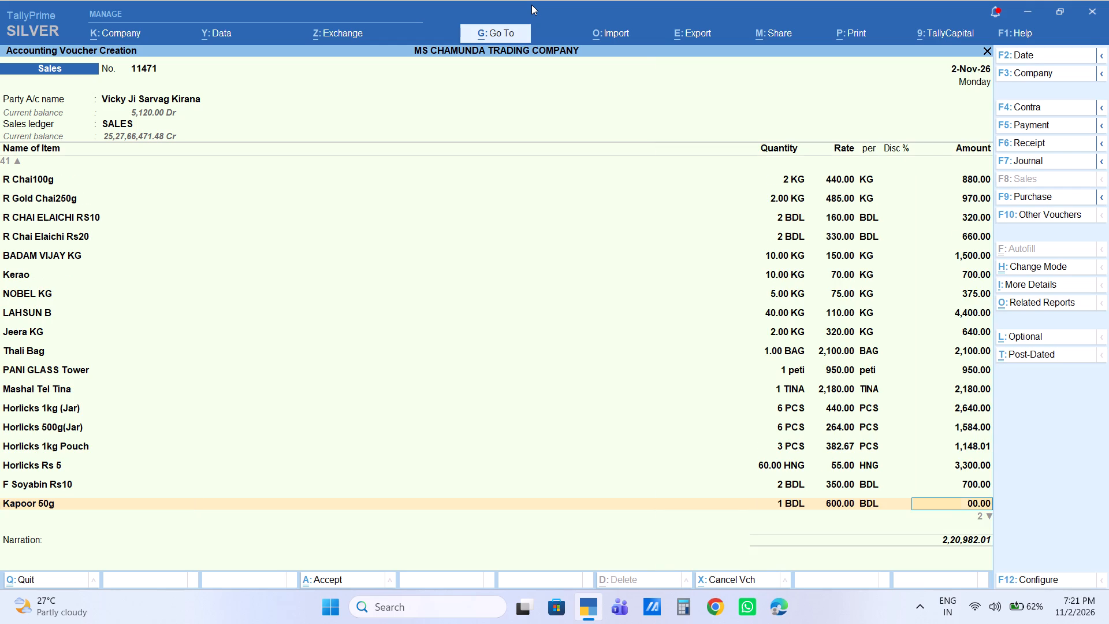
Search the stock items for "det" on the next empty voucher line.
text(det)
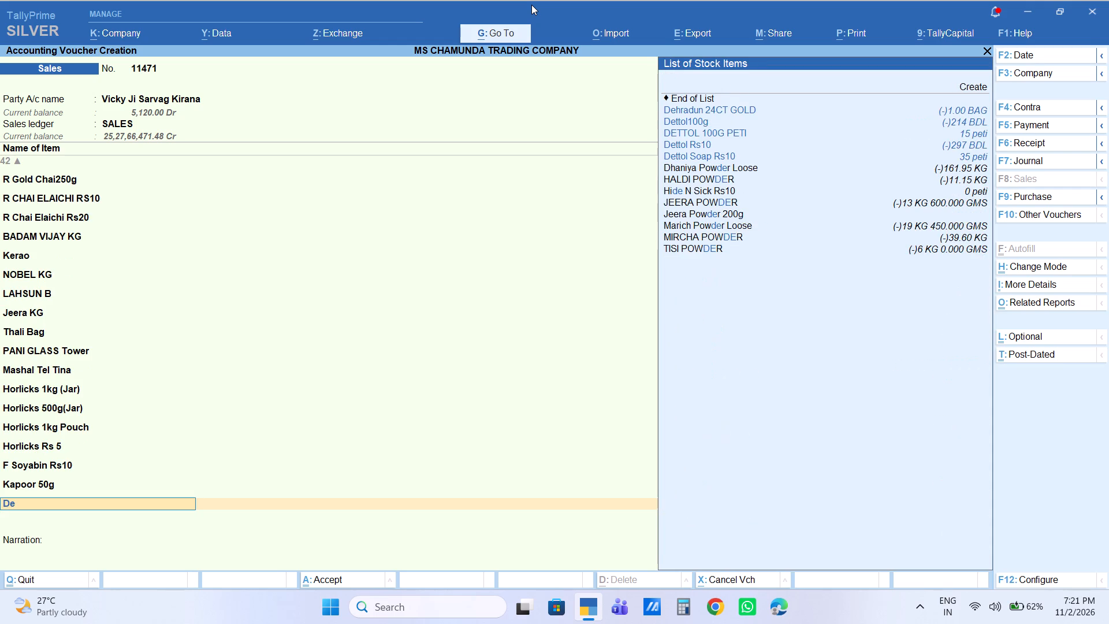
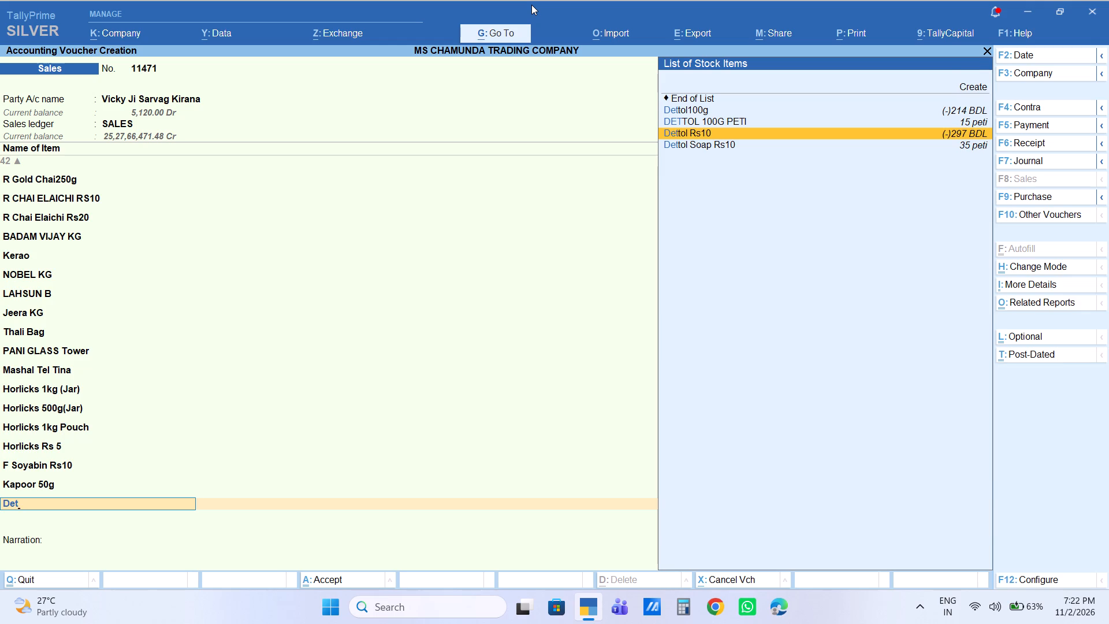
Add the stock item Dettol Rs10 to the voucher with a quantity of 1 BDL at its default rate.
key(Return)
key(1)
key(Return)
key(Return)
key(Return)
key(Return)
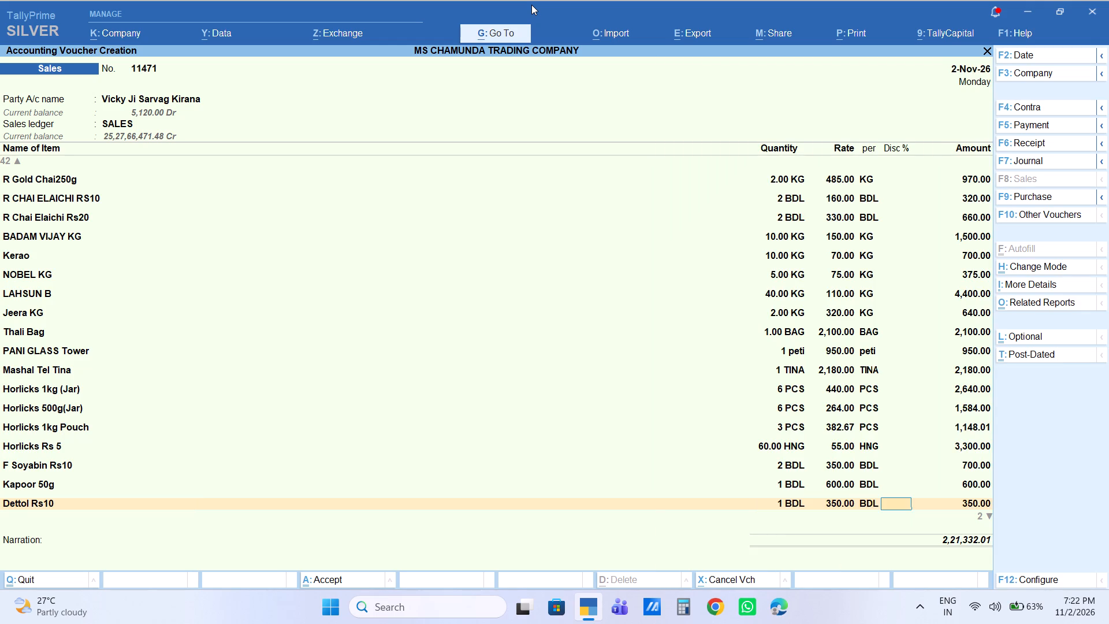
key(Return)
Go back to the Horlicks Rs 5 line and set its quantity to 6 HNG.
key(BackSpace)
key(BackSpace)
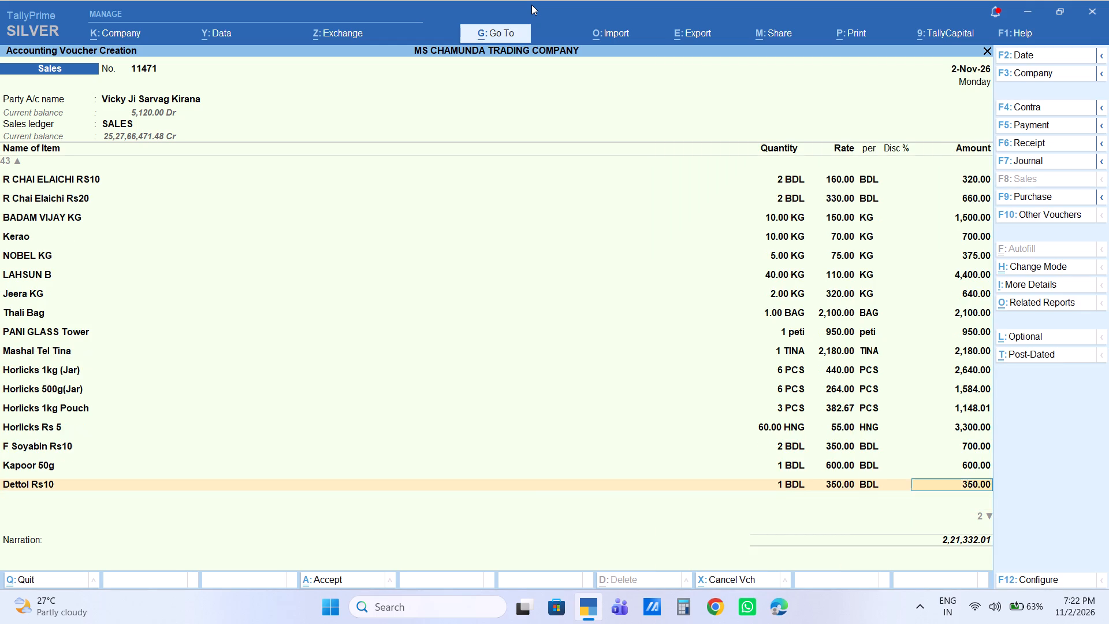
key(BackSpace)
key(BackSpace)
key(Up)
key(Up)
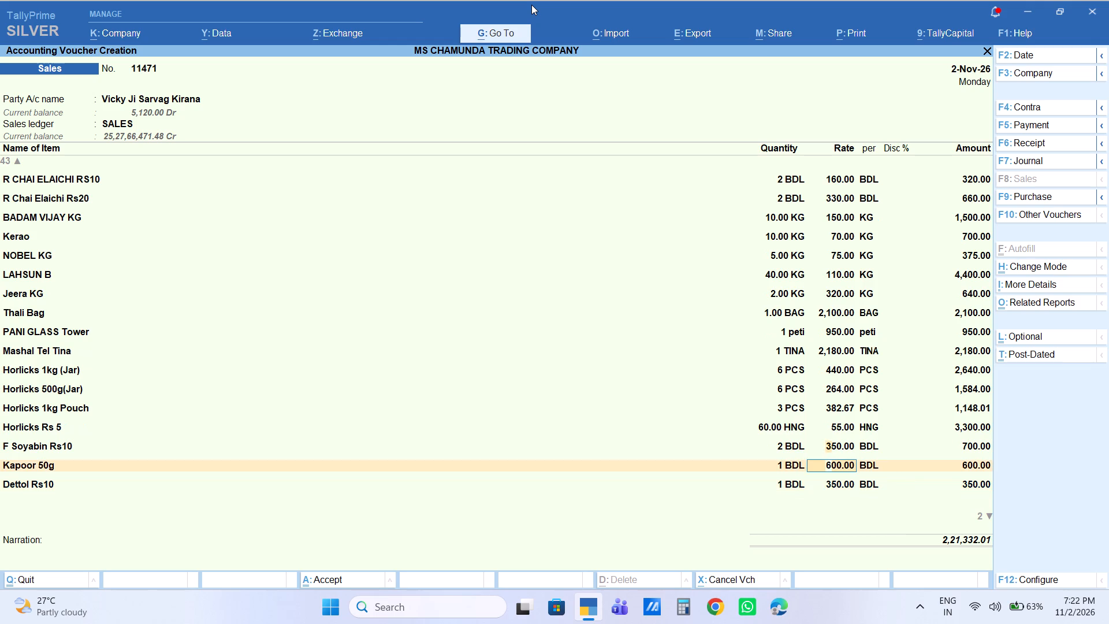
key(Up)
key(BackSpace)
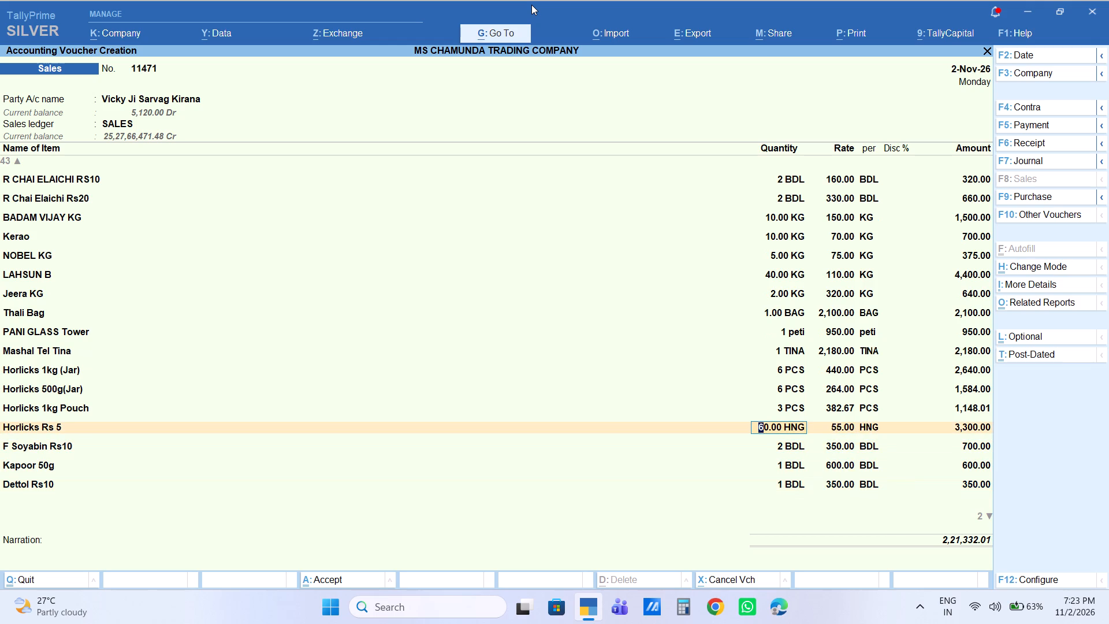
key(6)
key(Return)
key(Return)
key(Return)
key(Return)
key(Return)
key(Return)
key(Return)
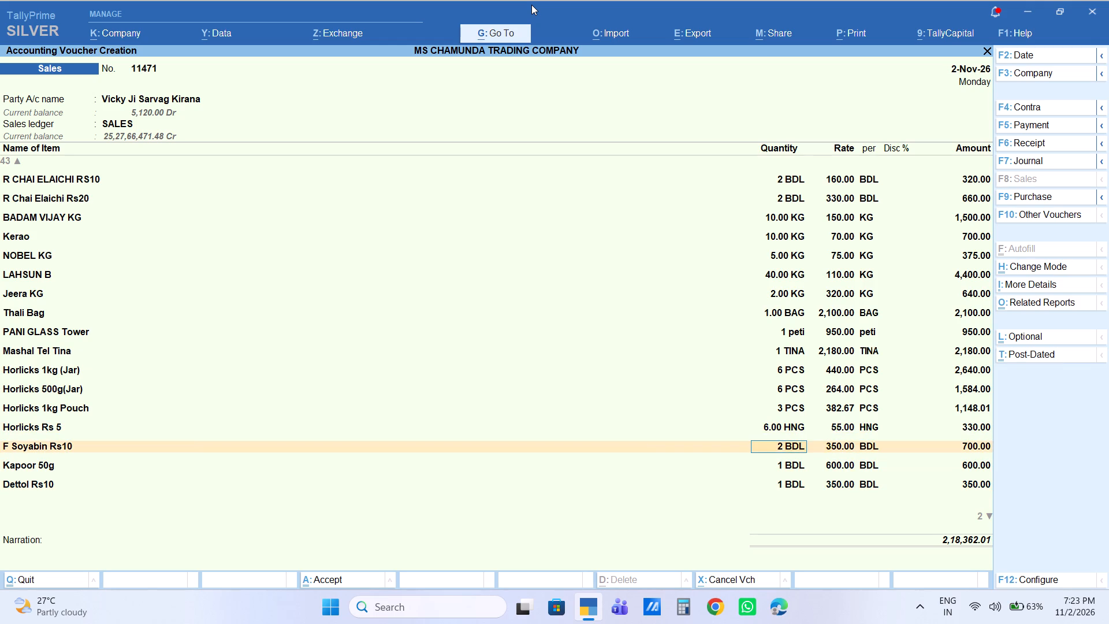
Add the stock item Mombatti Rs 5(A) on the next empty line with a quantity of 10 PCS at its default rate.
key(Down)
key(Down)
key(Down)
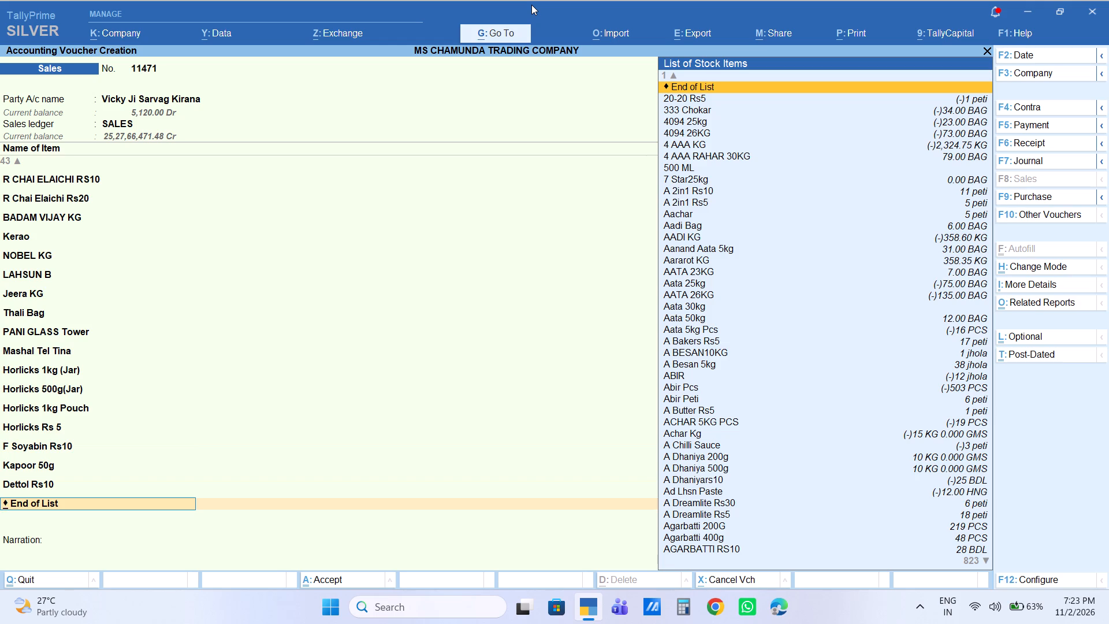
text(momba)
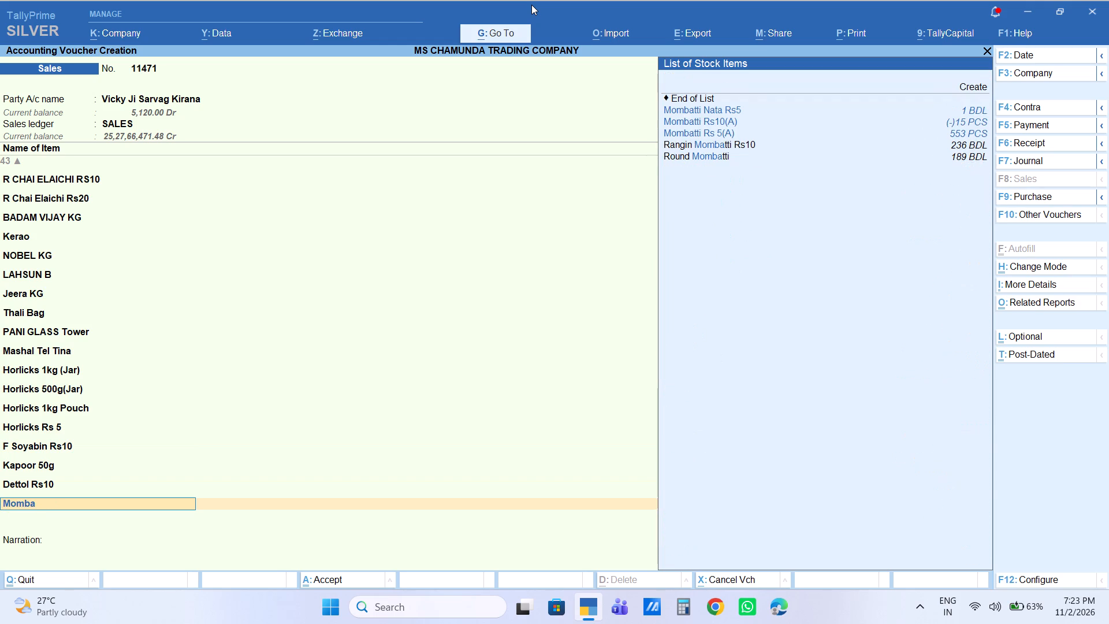
key(Down)
key(Down)
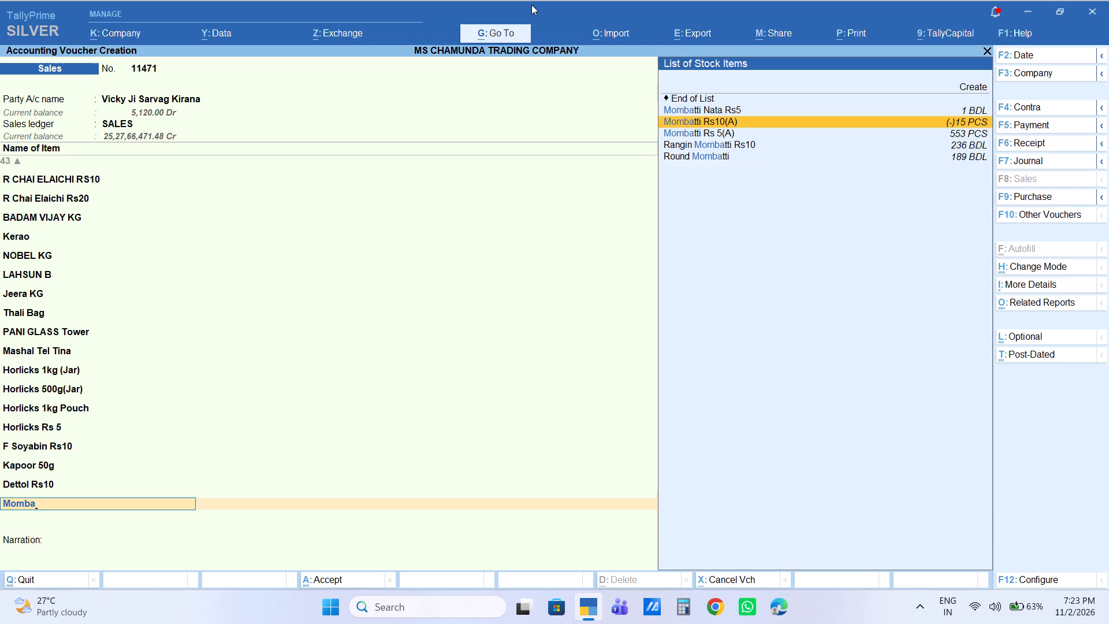
key(Down)
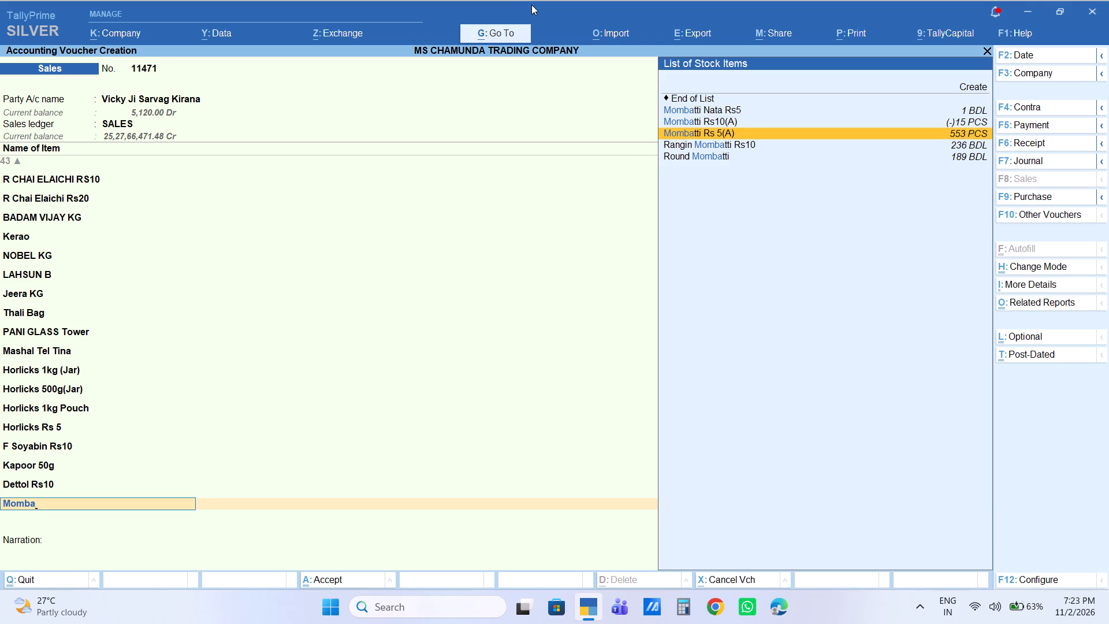
key(Return)
text(10)
key(Return)
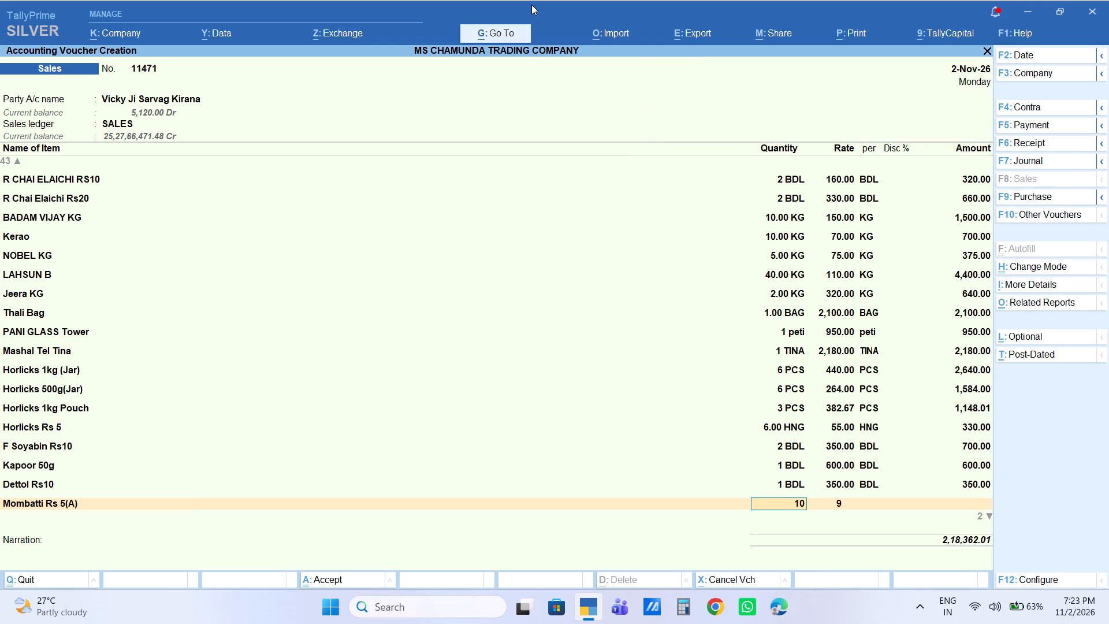
key(Return)
key(Return)
key(Return)
key(Return)
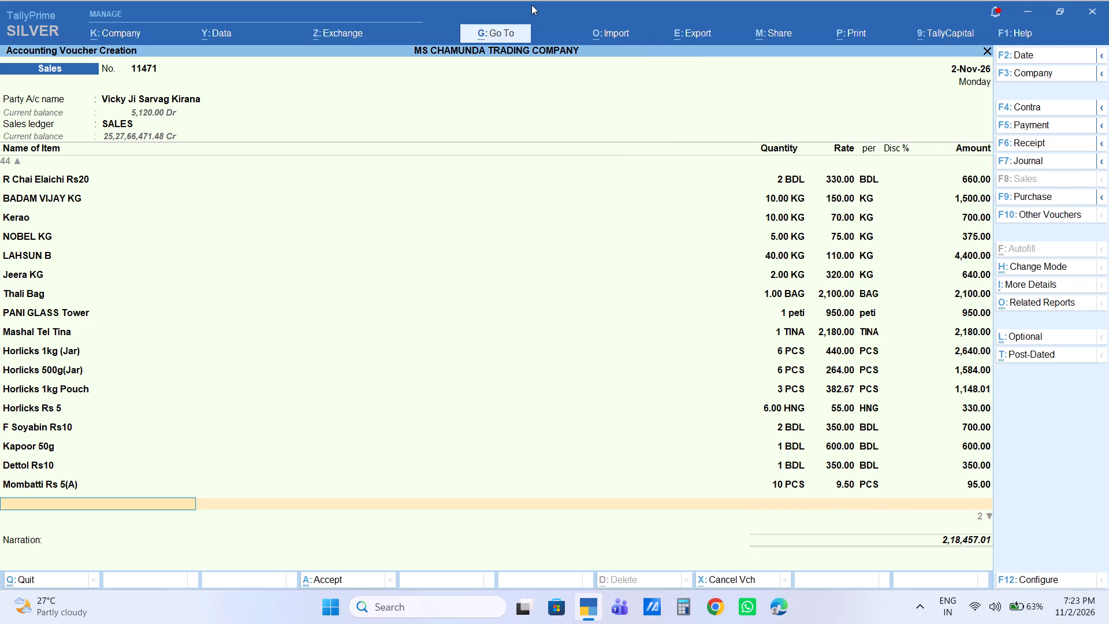
Add the stock item Mombatti Rs10(A) to the voucher with a quantity of 10 PCS at its default rate.
text(momb)
key(Down)
key(Down)
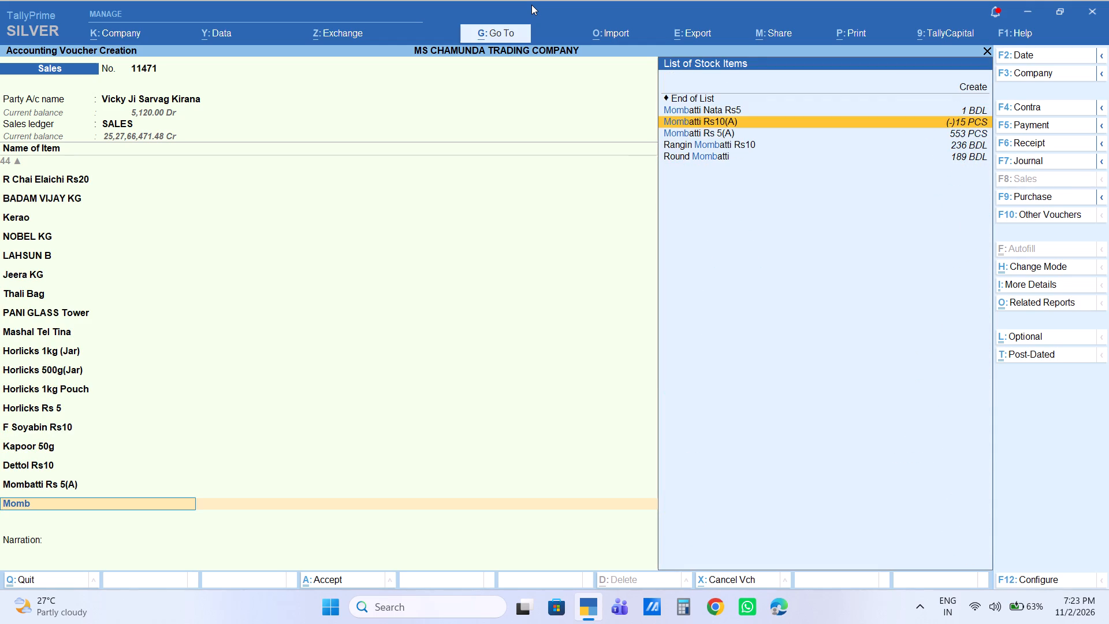
key(Return)
text(10)
key(Return)
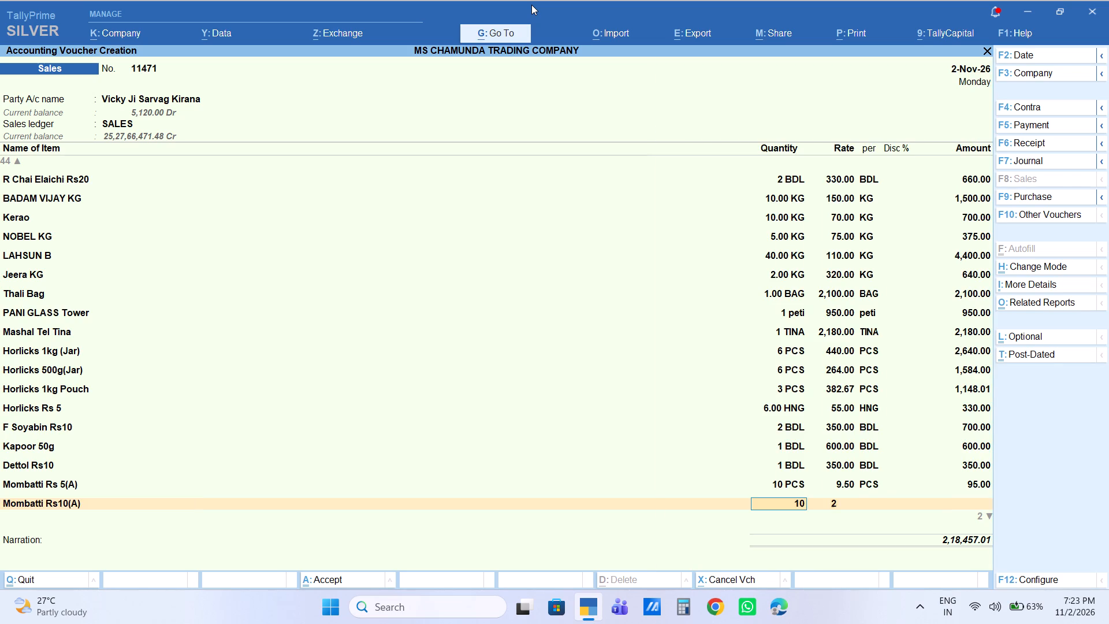
key(Return)
key(Return)
key(Return)
key(Return)
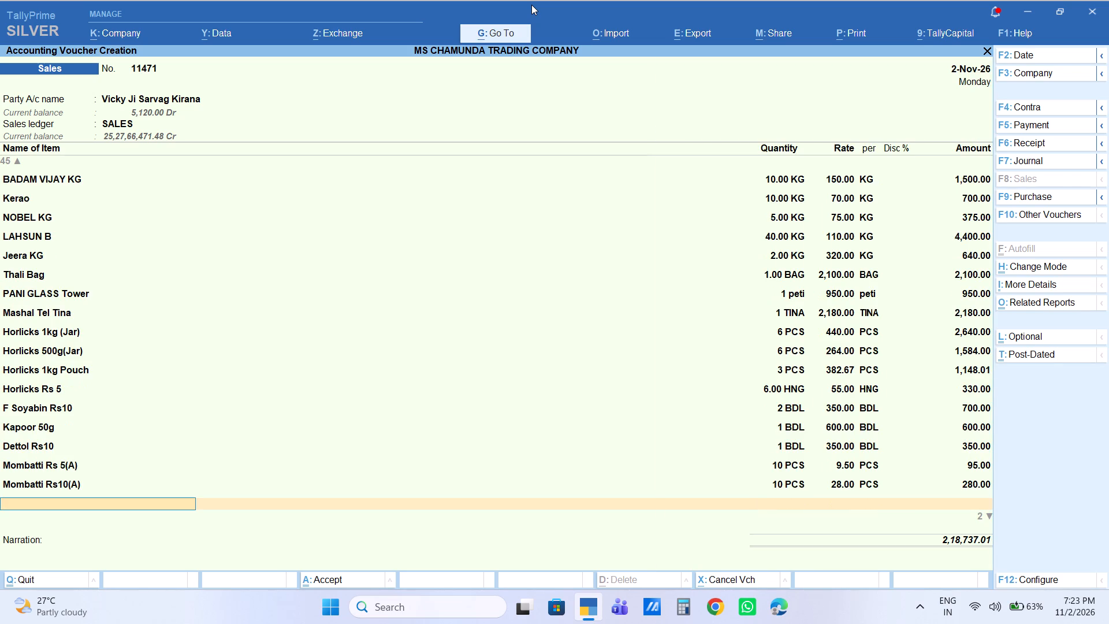
Add the stock item Round Mombatti to the voucher with a quantity of 10 BDL at its default rate.
text(momb)
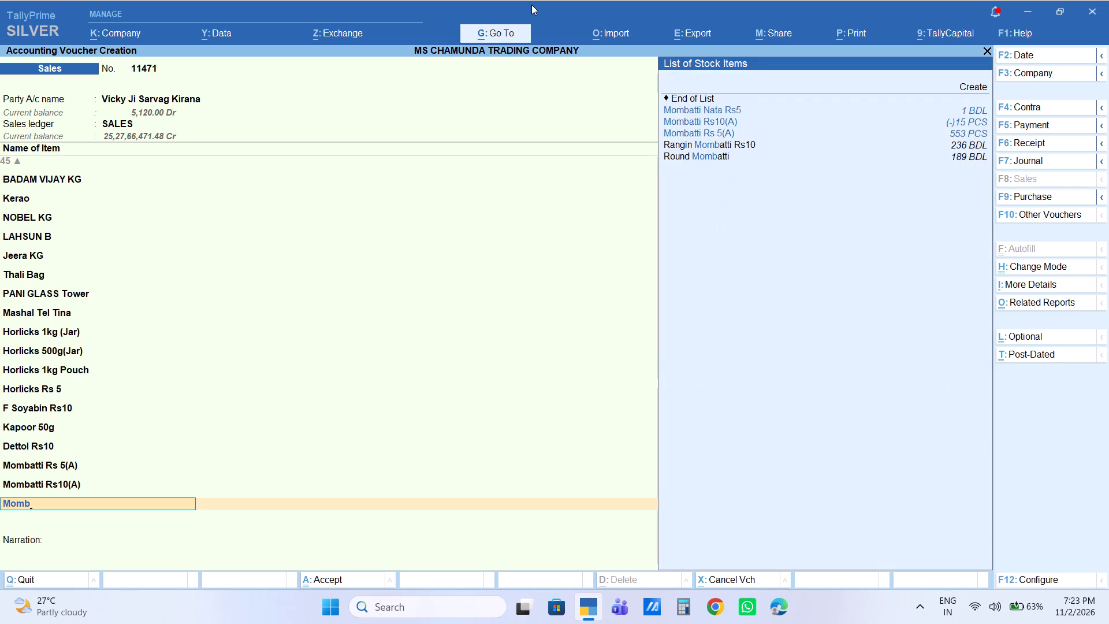
key(Down)
key(Down)
key(Down)
key(Down)
key(Down)
key(Down)
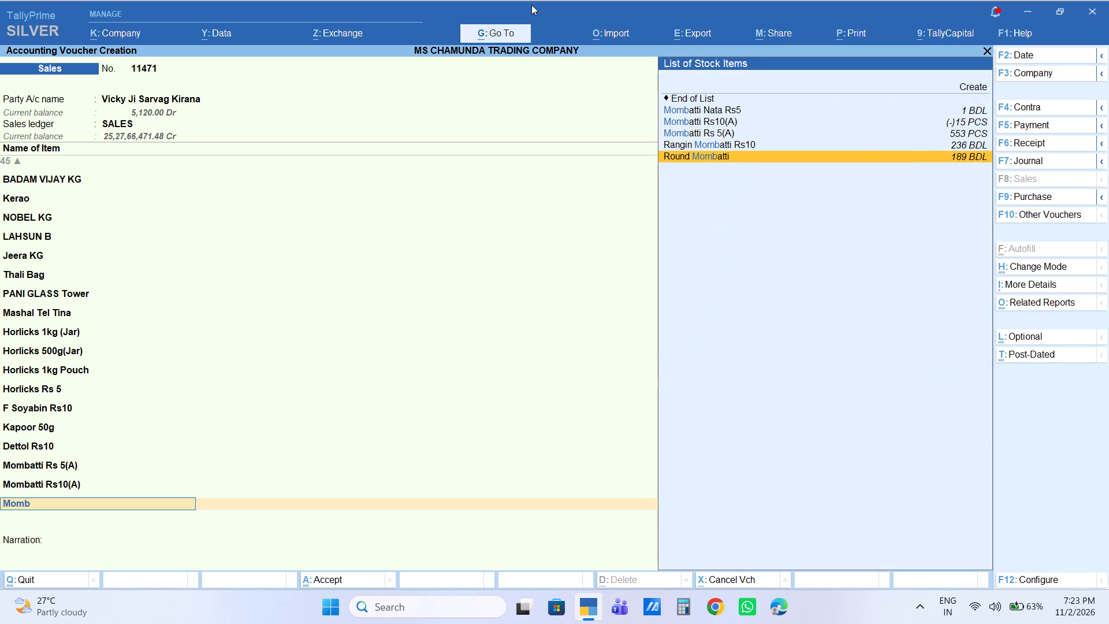
key(Return)
text(10)
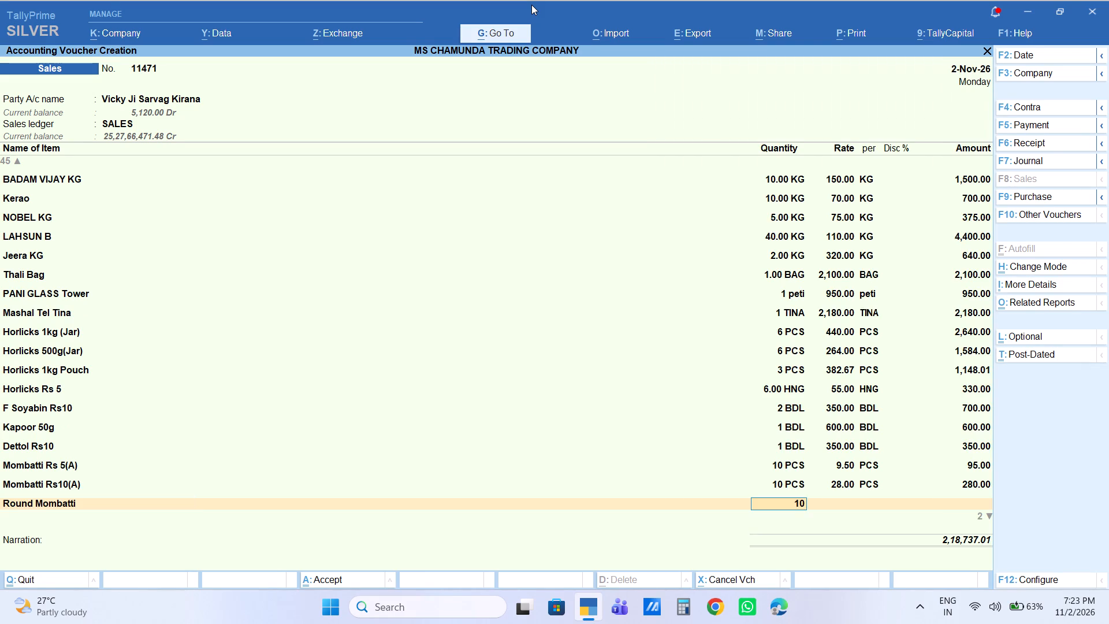
key(Return)
key(Return)
key(Return)
key(Return)
key(Return)
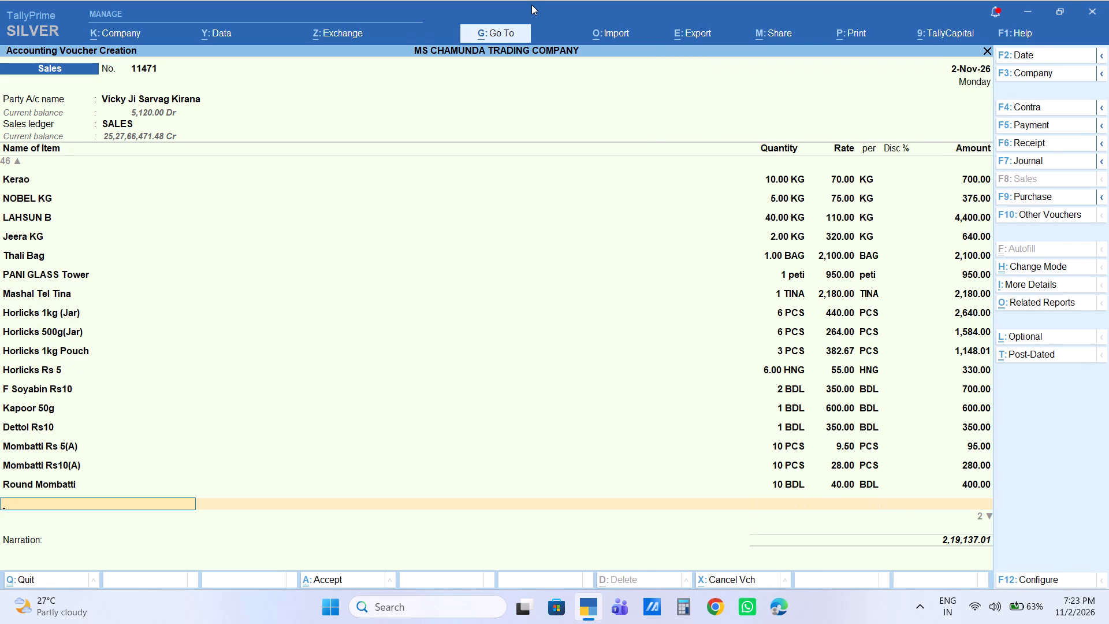
Add the stock item Rangin Mom Stand Rs2 to the voucher with a quantity of 10 BDL at its default rate.
text(momb)
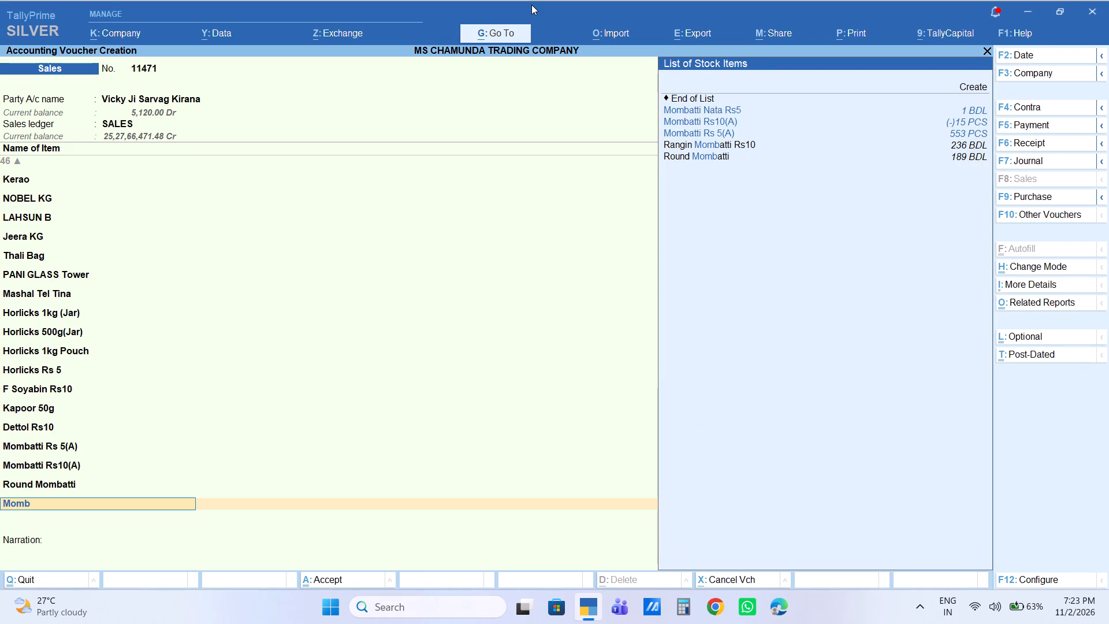
key(Down)
key(Down)
key(Down)
key(BackSpace)
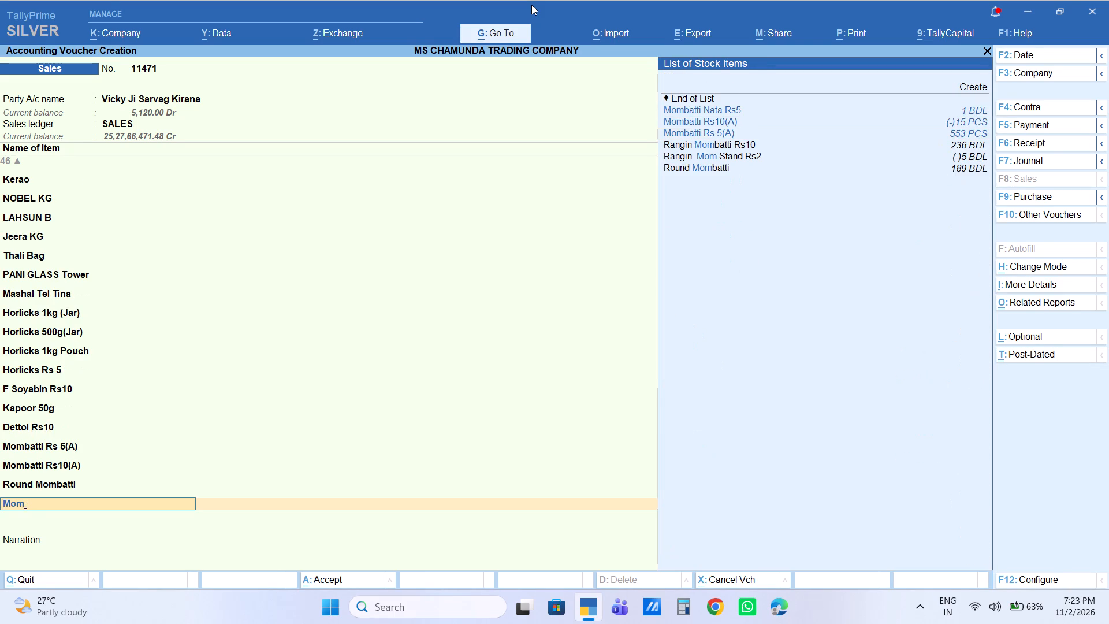
key(Down)
key(Down)
key(Down)
key(Down)
key(Down)
key(Return)
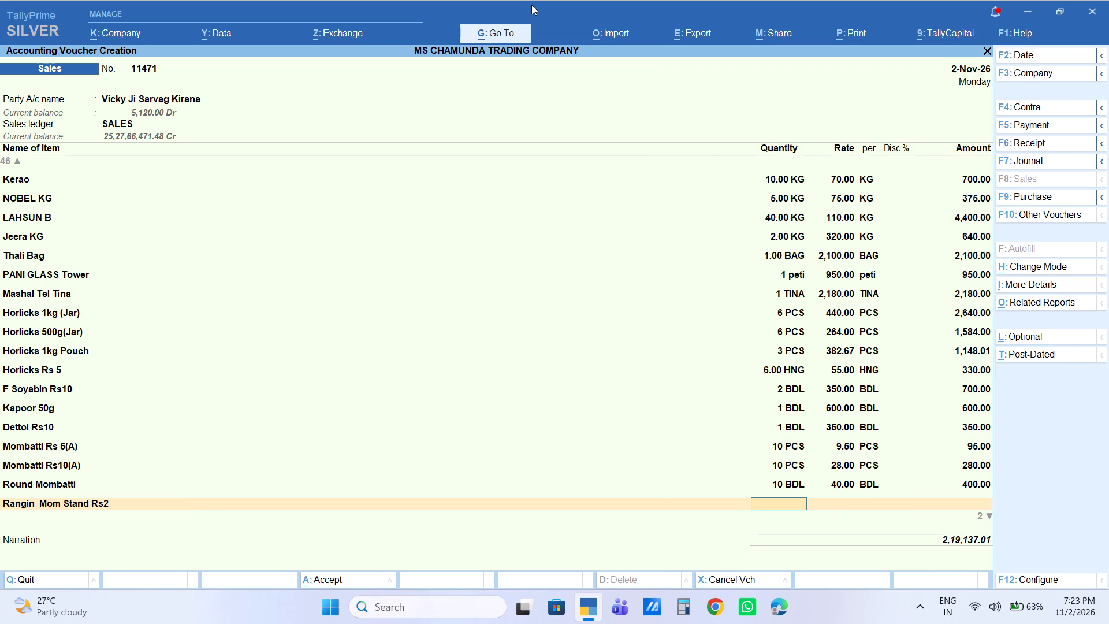
text(10)
key(Return)
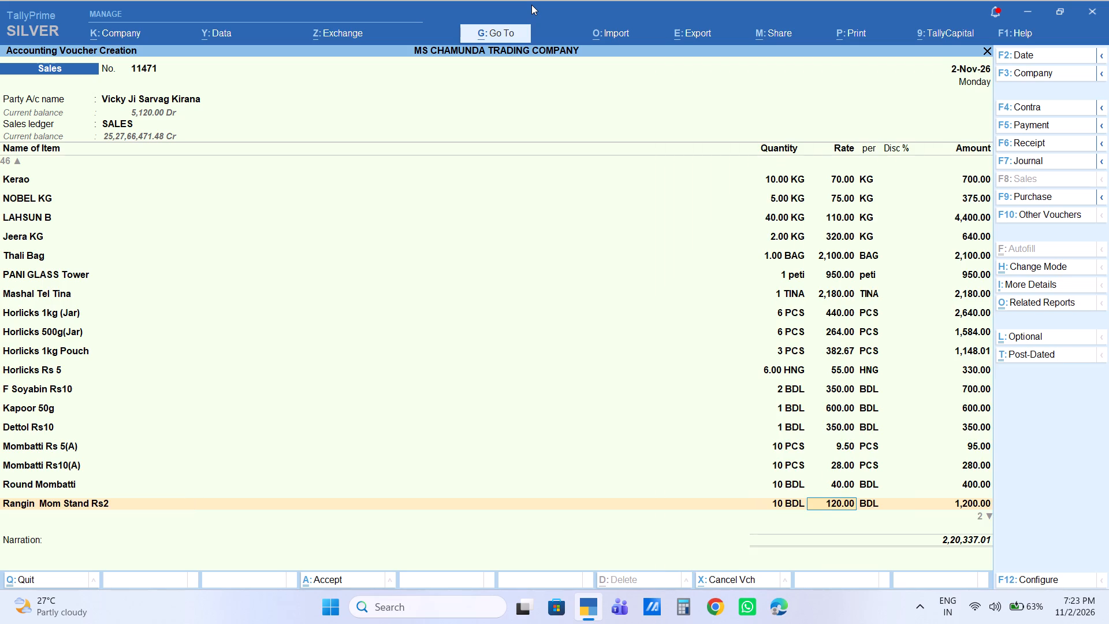
key(Return)
key(Return)
key(Return)
key(Return)
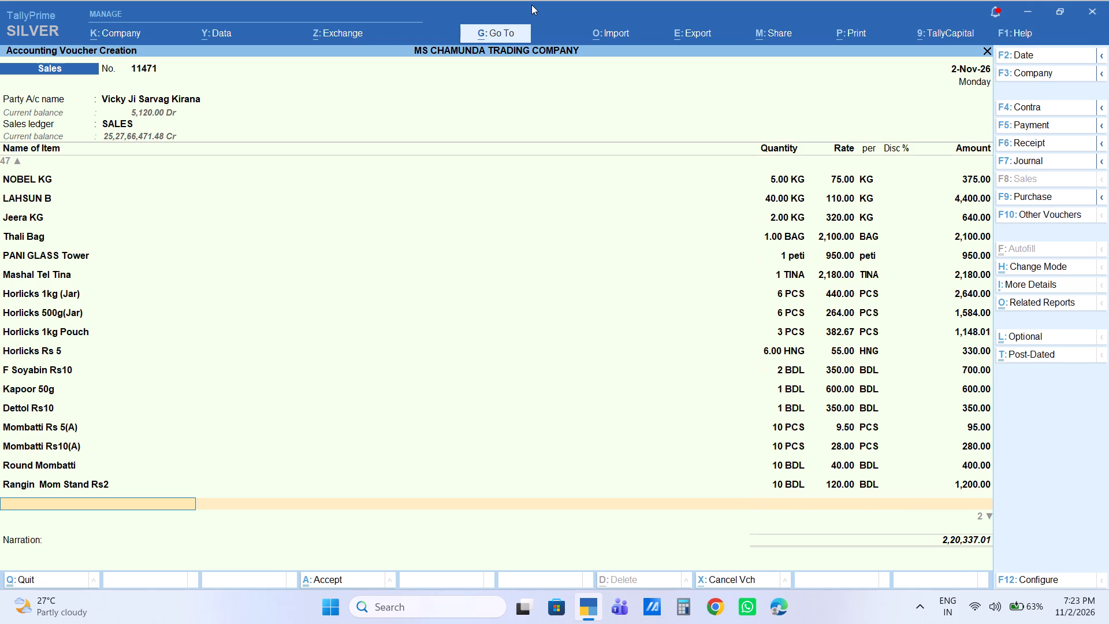
Add the stock item Rangin Mombatti Rs10 to the voucher with a quantity of 10 BDL at its default rate.
text(momb)
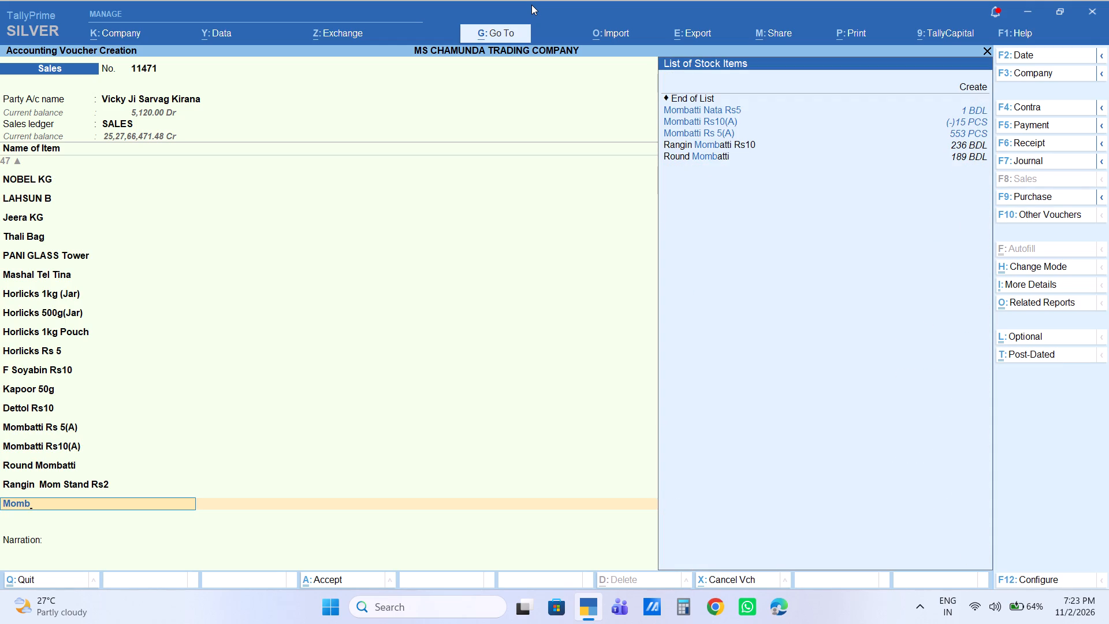
key(Down)
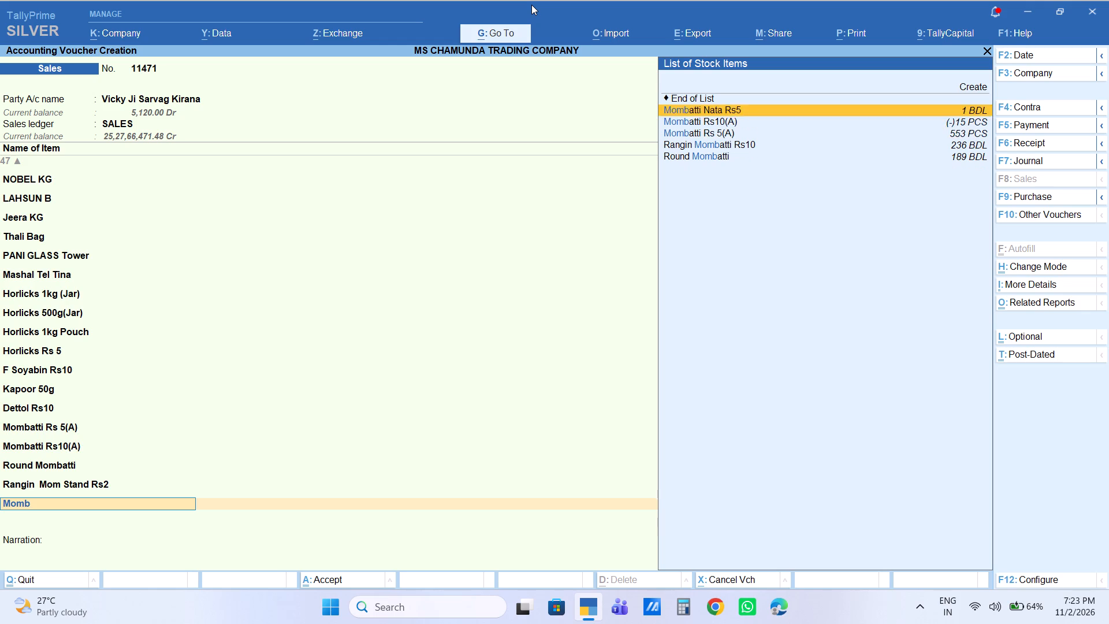
key(Down)
key(Down)
key(Down)
key(Down)
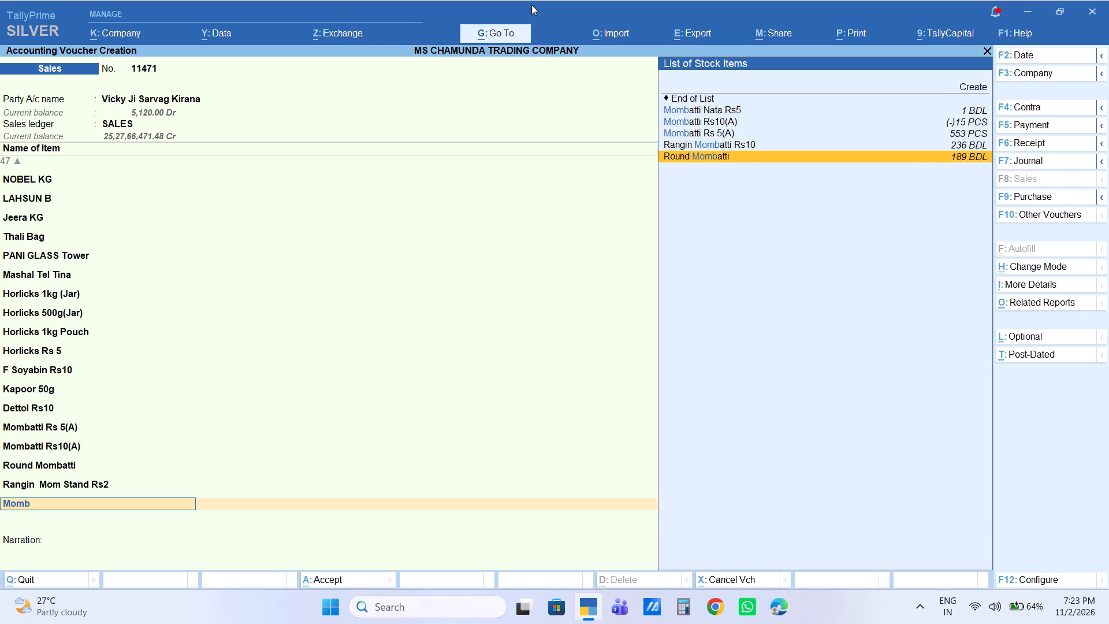
key(Up)
key(Return)
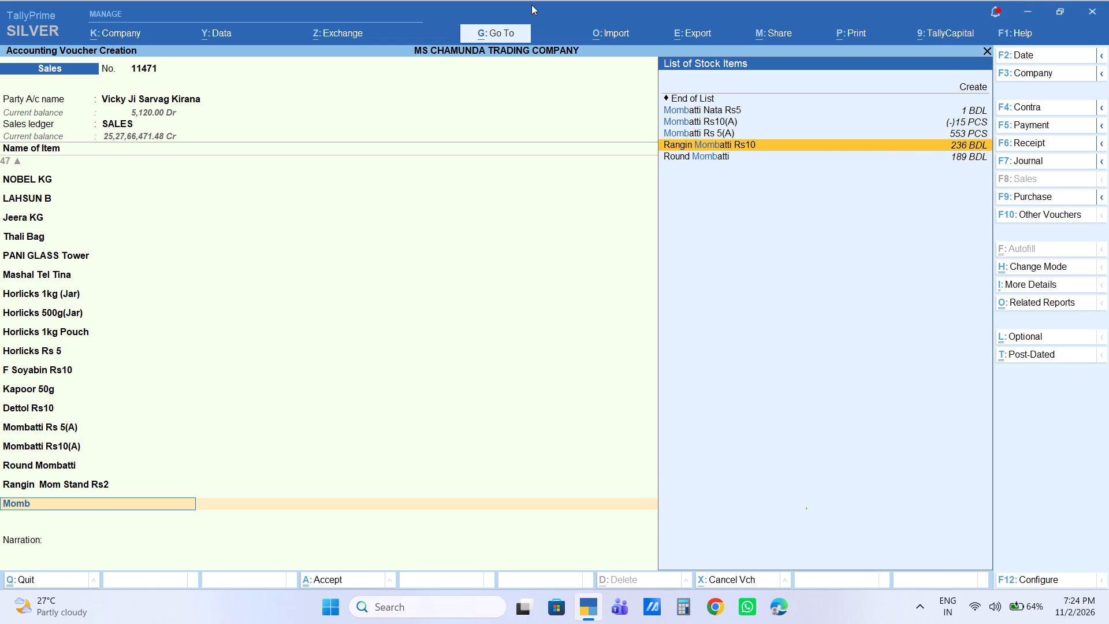
text(10)
key(Return)
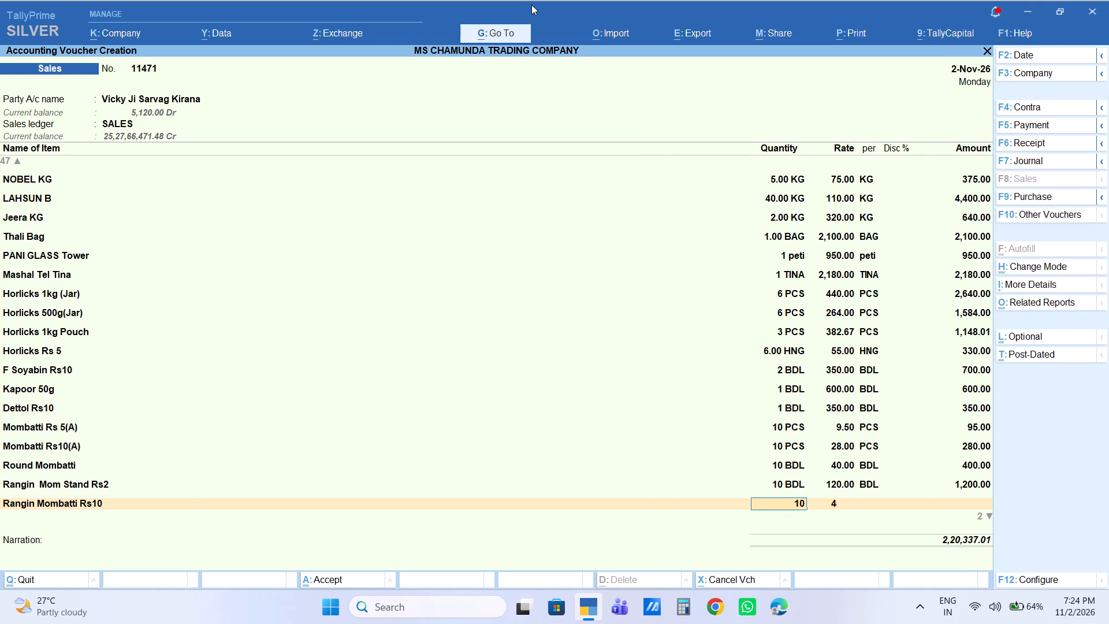
key(Return)
key(Return)
key(Return)
key(Return)
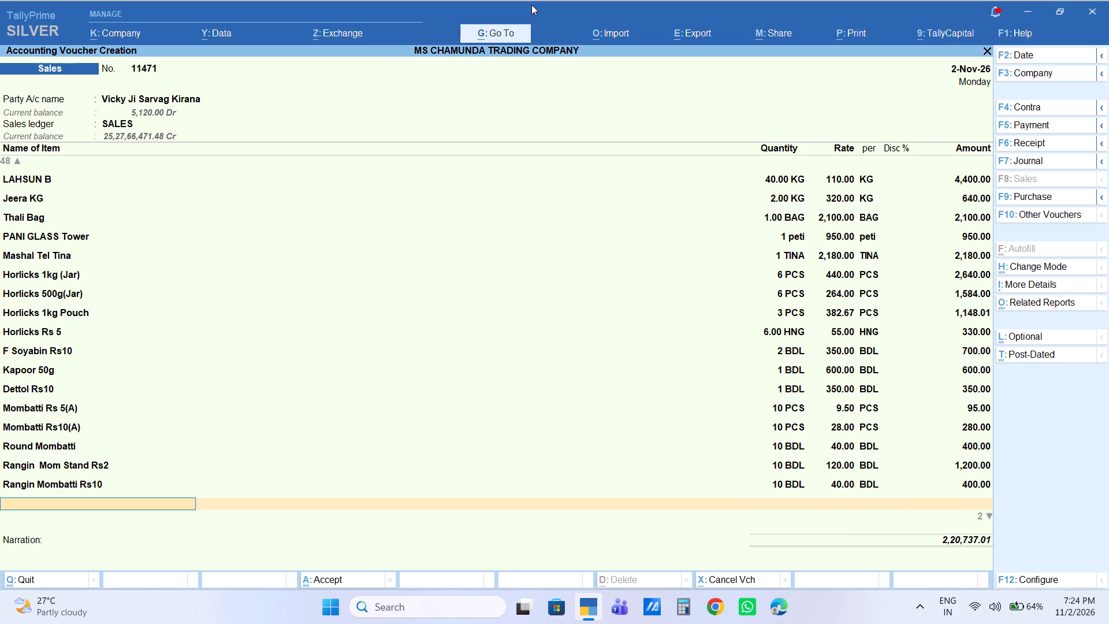
Add the stock item Soyabin 5kg to the voucher with a quantity of 1 BAG at its default rate.
text(soya)
key(Down)
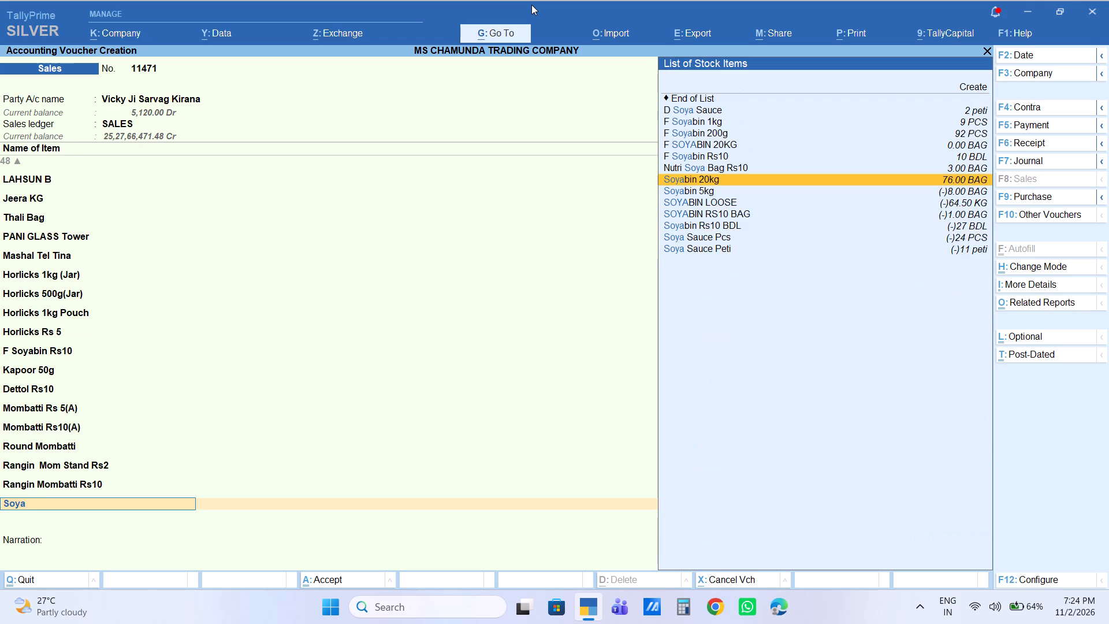
key(Down)
key(Return)
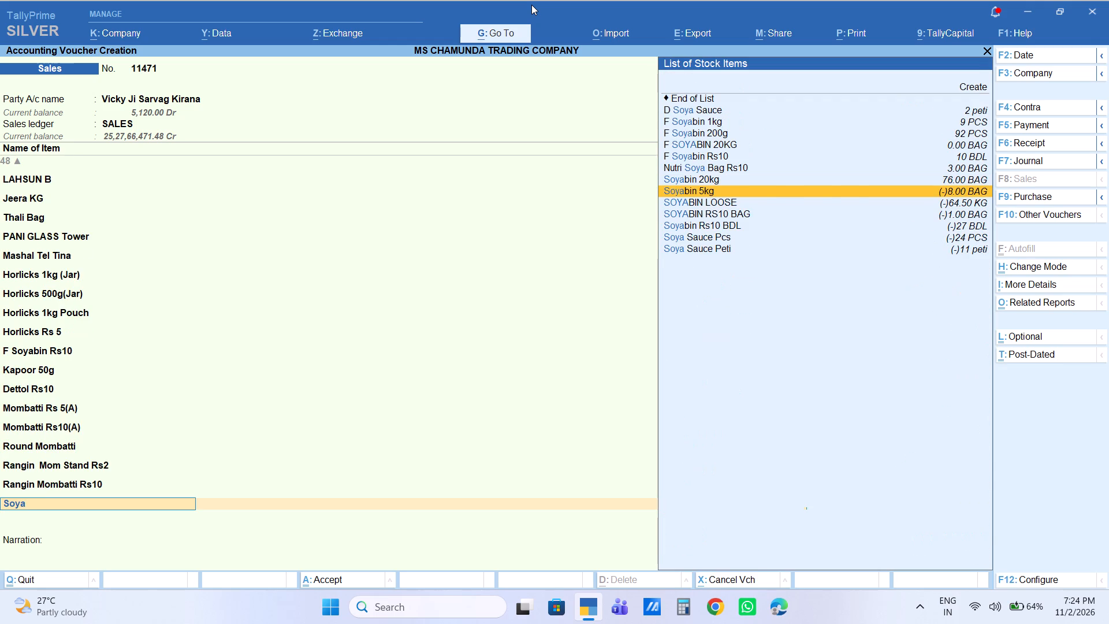
key(1)
key(Return)
key(Return)
key(Return)
key(Return)
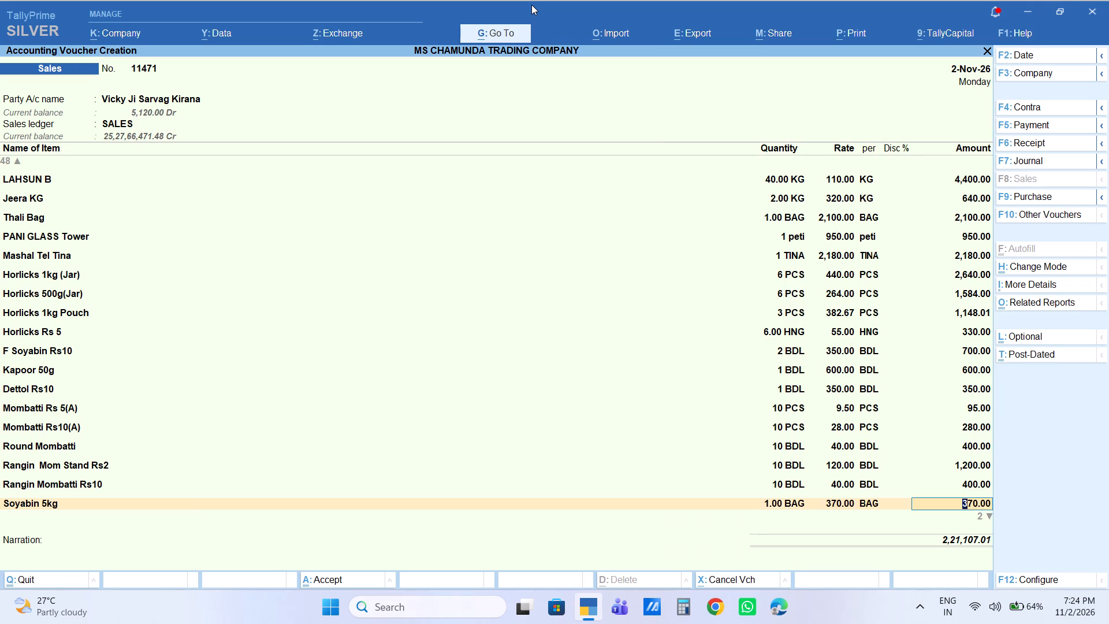
key(Return)
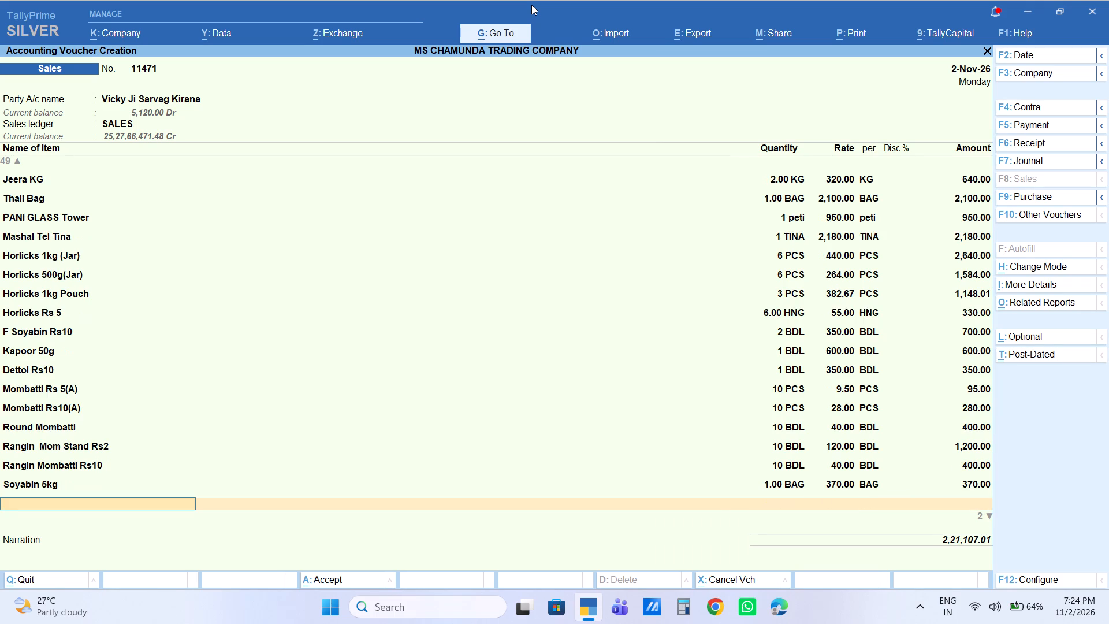
Add the stock item Shakkar to the voucher with a quantity of 1 KG at its default rate.
text(sha)
text(kk)
key(Return)
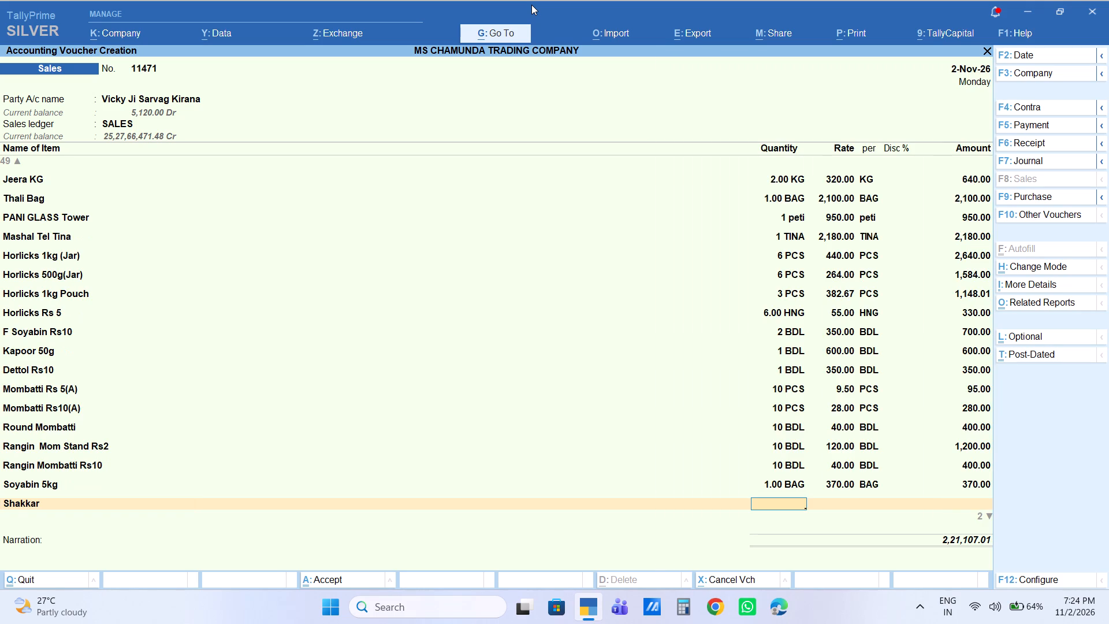
key(1)
key(Return)
key(Return)
key(Return)
key(Return)
key(Return)
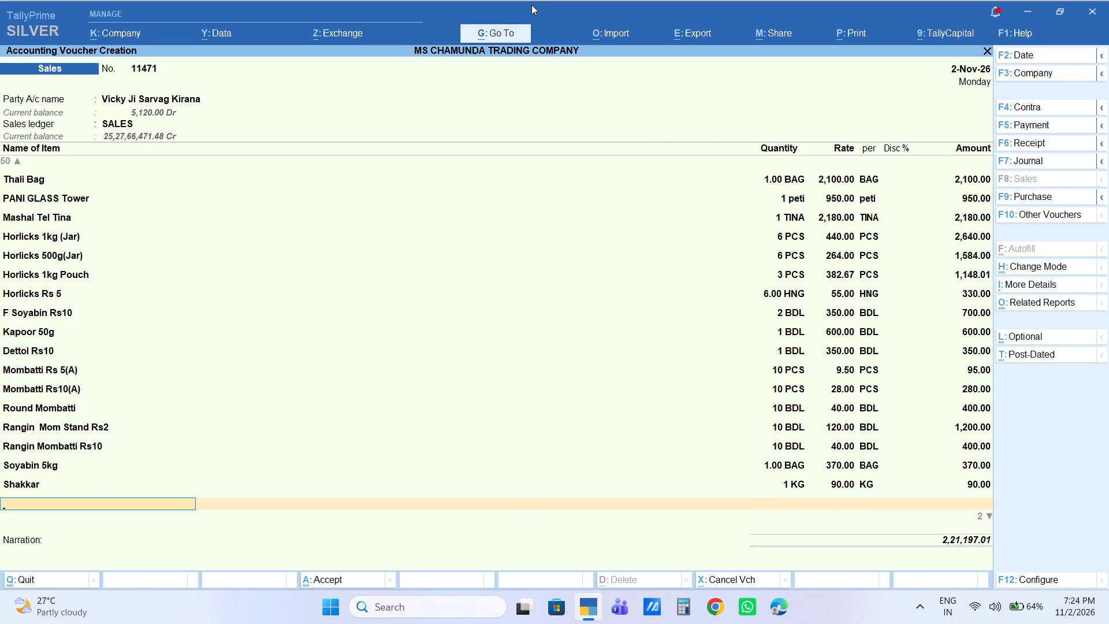
Add the stock item Sarso Mota Kg to the voucher with a quantity of 5 KG at its default rate.
text(sarso)
key(Down)
key(Down)
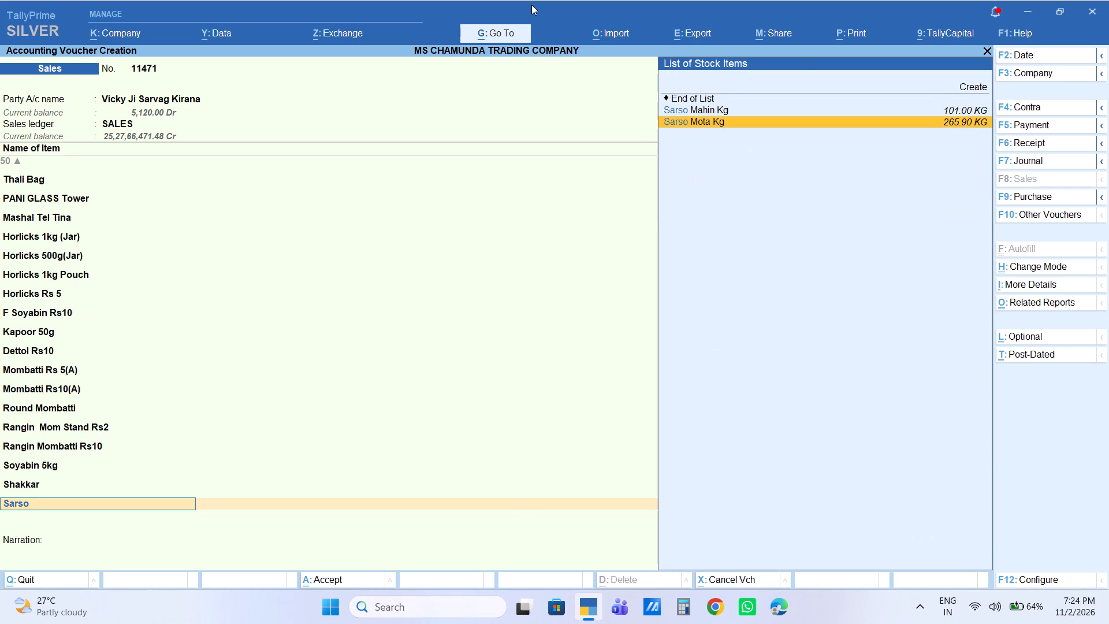
key(Return)
key(5)
key(Return)
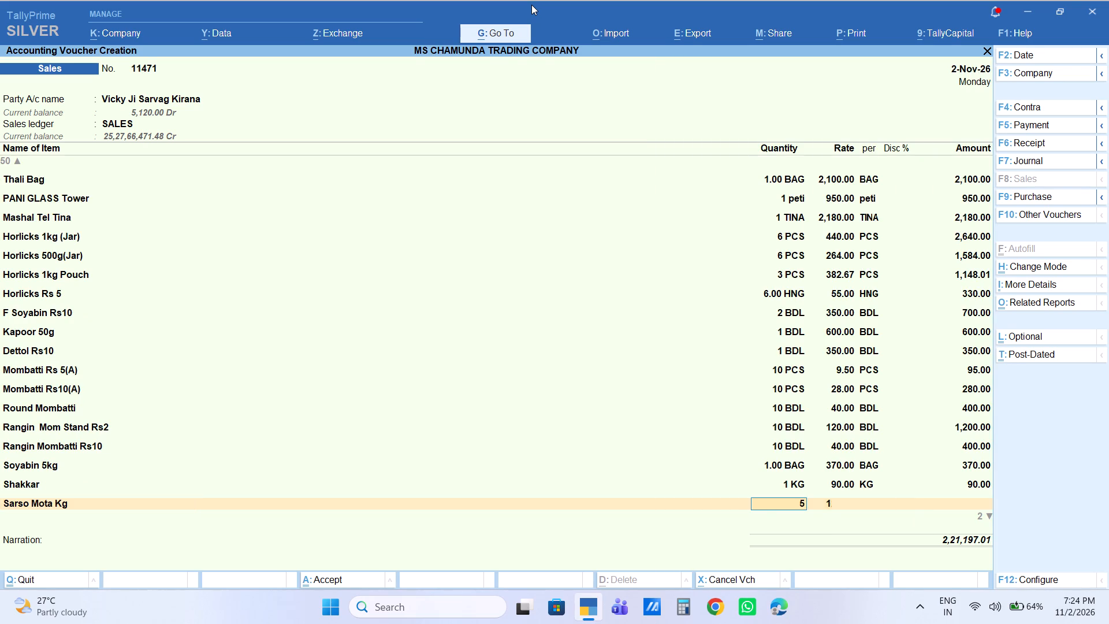
key(Return)
key(Return)
key(Return)
key(Return)
Add the stock item AADI KG to the voucher with a quantity of 20 KG at its default rate.
text(aadi)
key(Down)
key(Down)
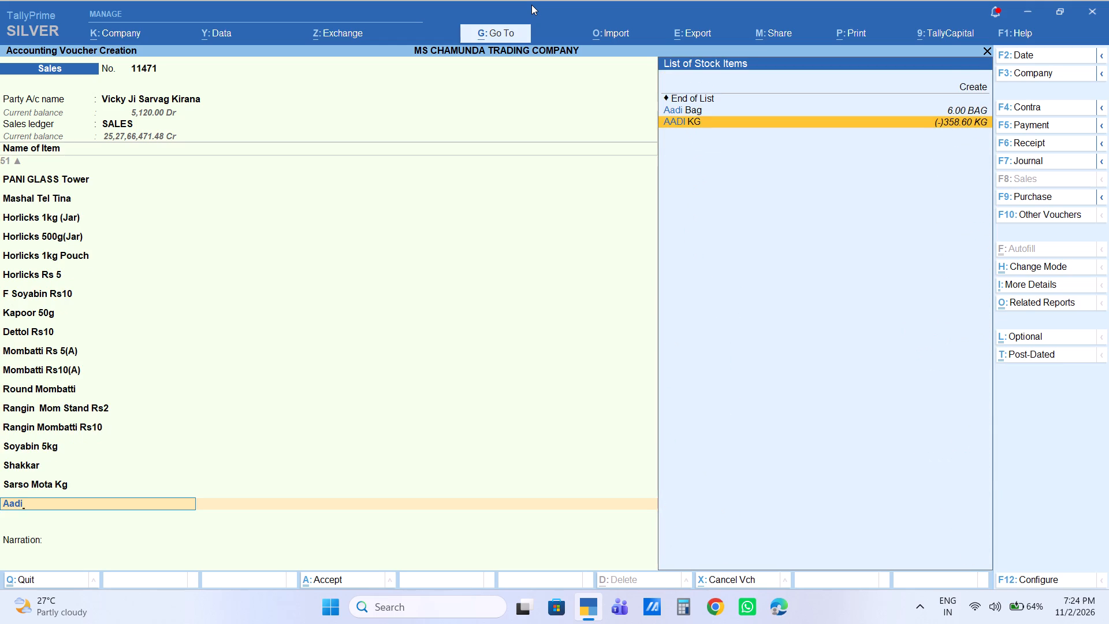
key(Return)
text(20)
key(Return)
key(Return)
key(Return)
key(Return)
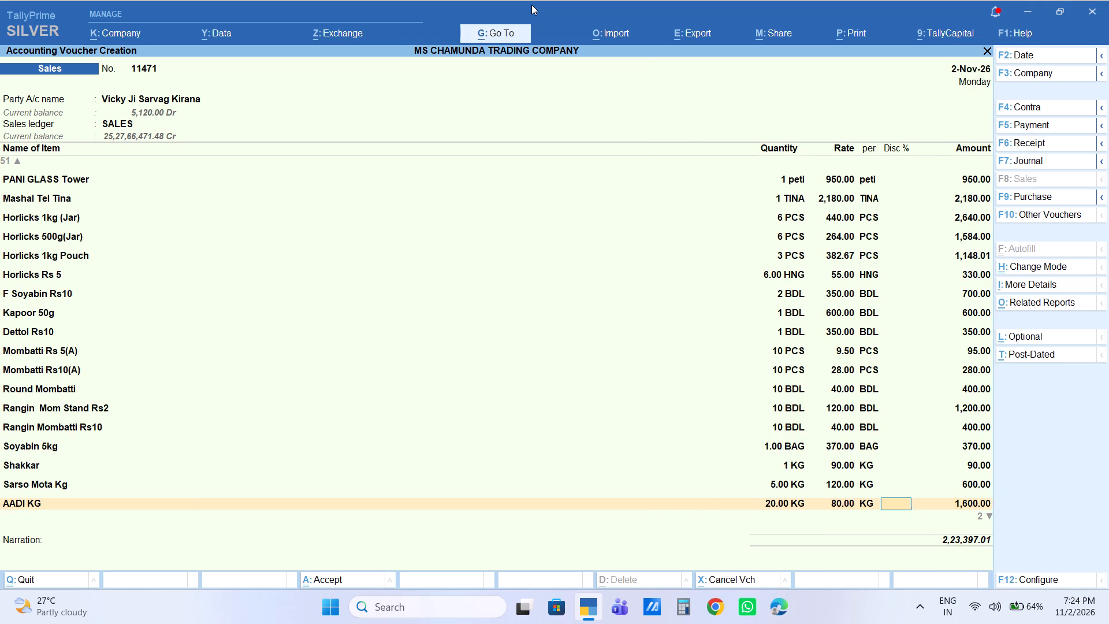
key(Return)
Add the stock item B Marrie Gold Rs5 to the voucher with a quantity of 1 peti at its default rate.
text(b mar)
key(Return)
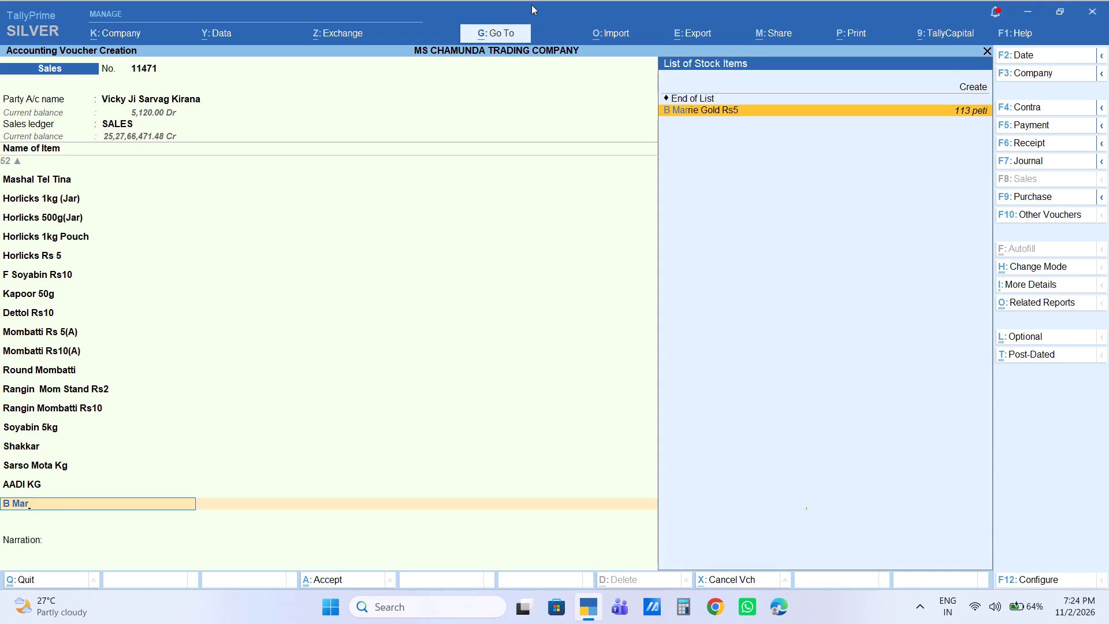
key(1)
key(Return)
key(Return)
key(Return)
key(Return)
key(Return)
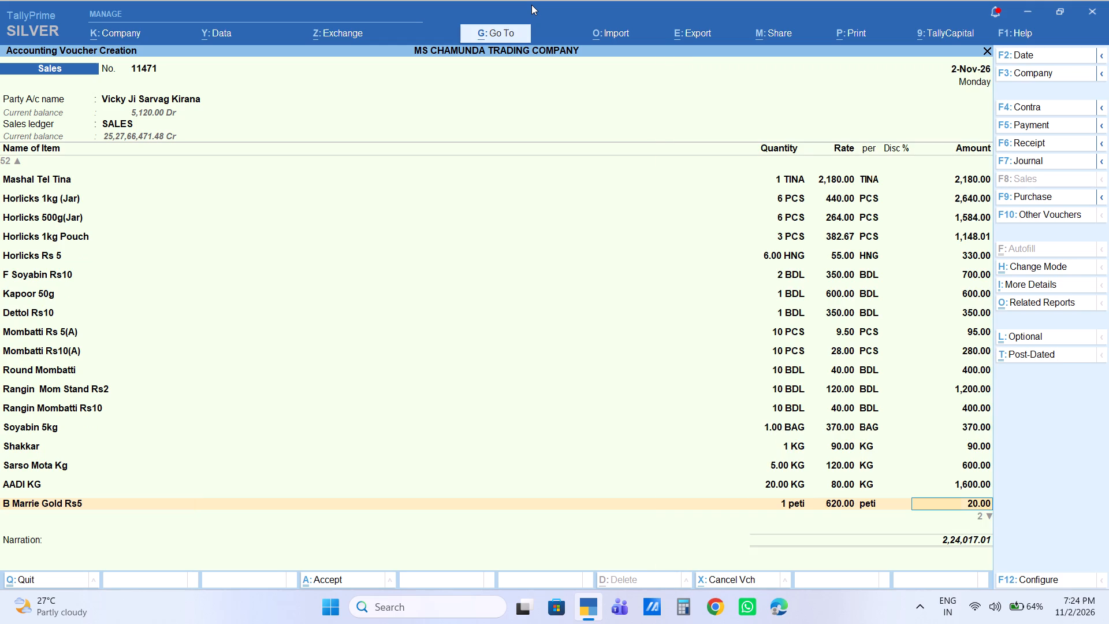
Add the stock item Ratna Miniket25kg to the voucher with a quantity of 4 BAG at its default rate.
text(ratnsa)
key(Down)
key(Down)
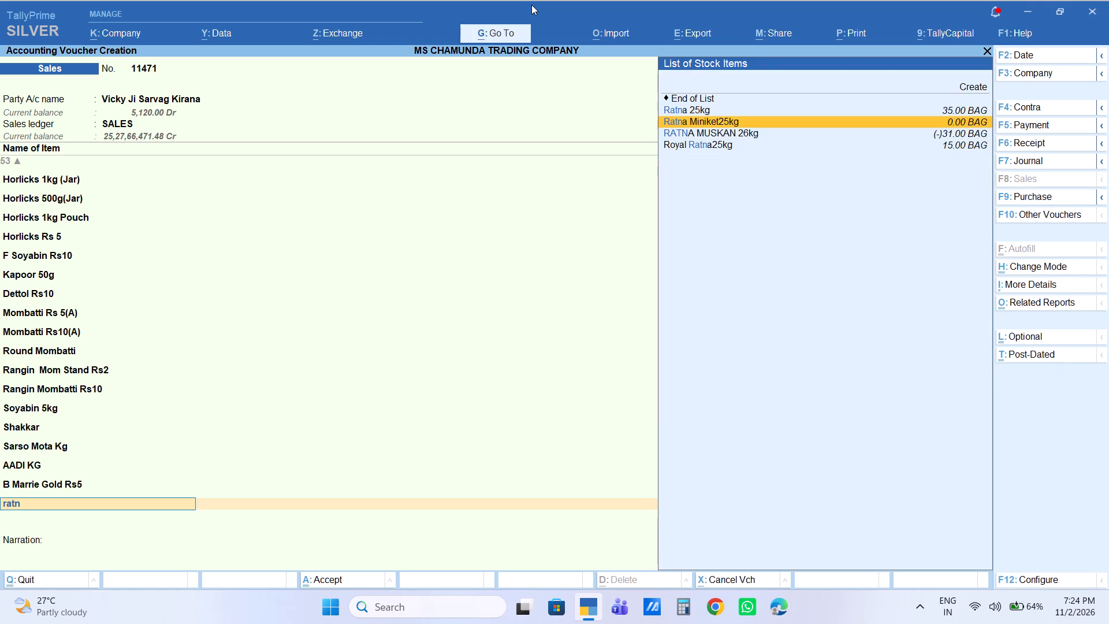
key(Return)
key(4)
key(Return)
key(Return)
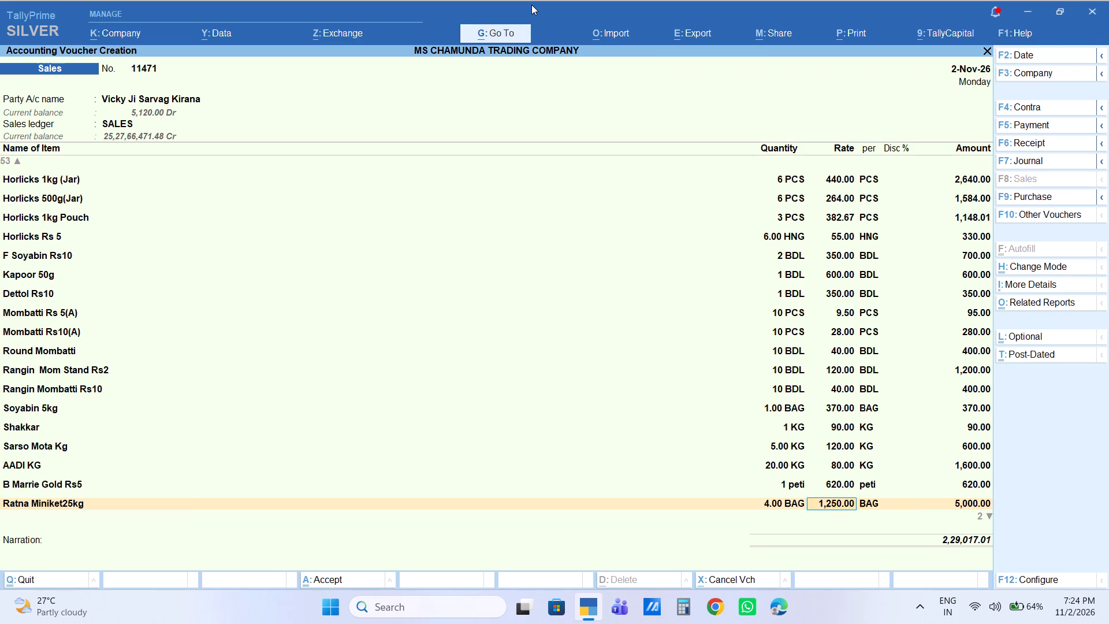
key(Return)
key(Return)
key(Return)
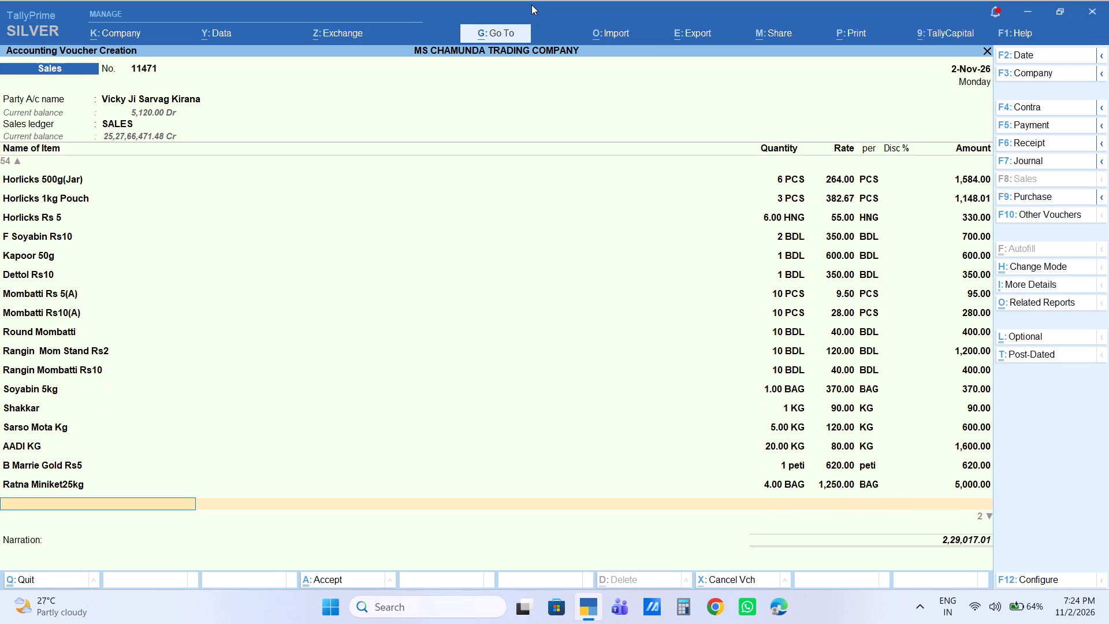
Add the stock item BUDHA BHOG 25KG to the voucher with a quantity of 6 BAG at its default rate.
text(budha)
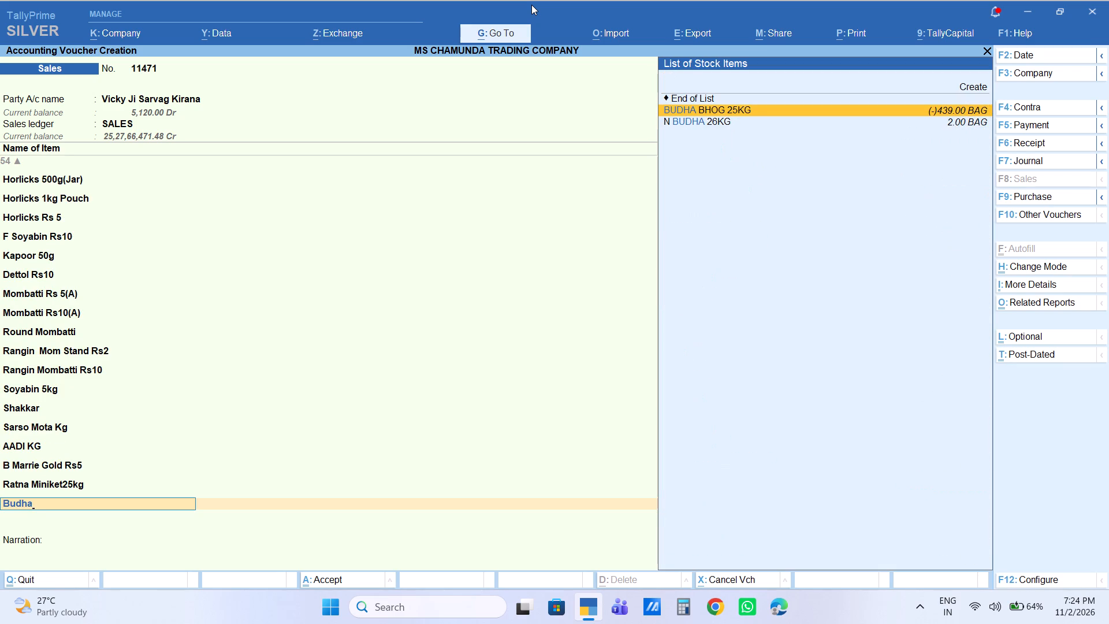
key(Return)
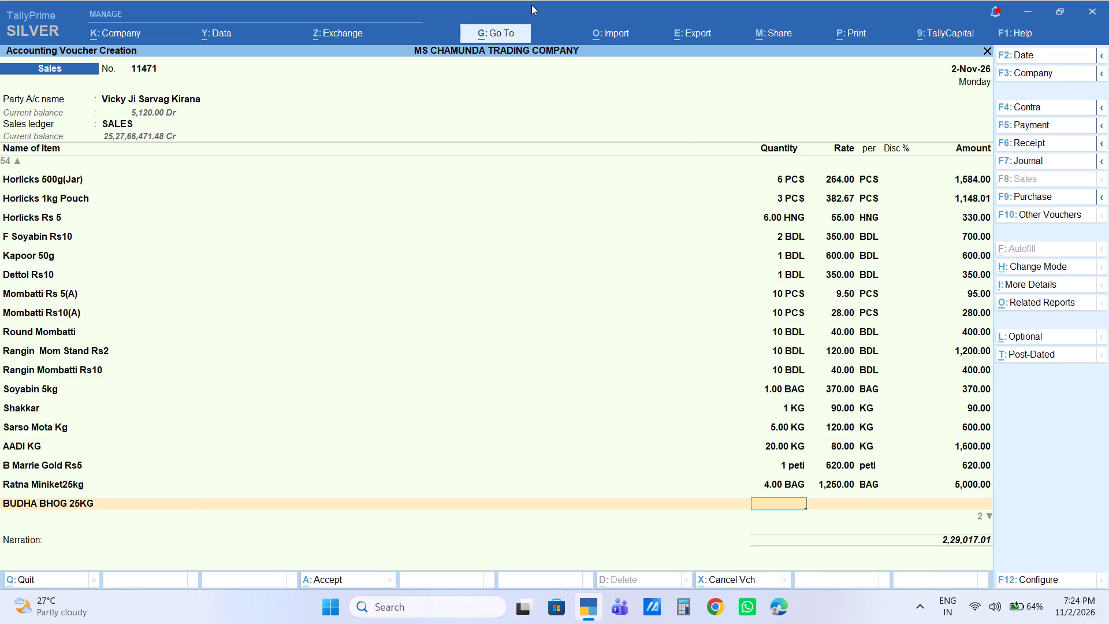
key(6)
key(Return)
key(Return)
key(Return)
key(Return)
key(Return)
End the stock item list and add the Labour Charge ledger below the items.
key(Return)
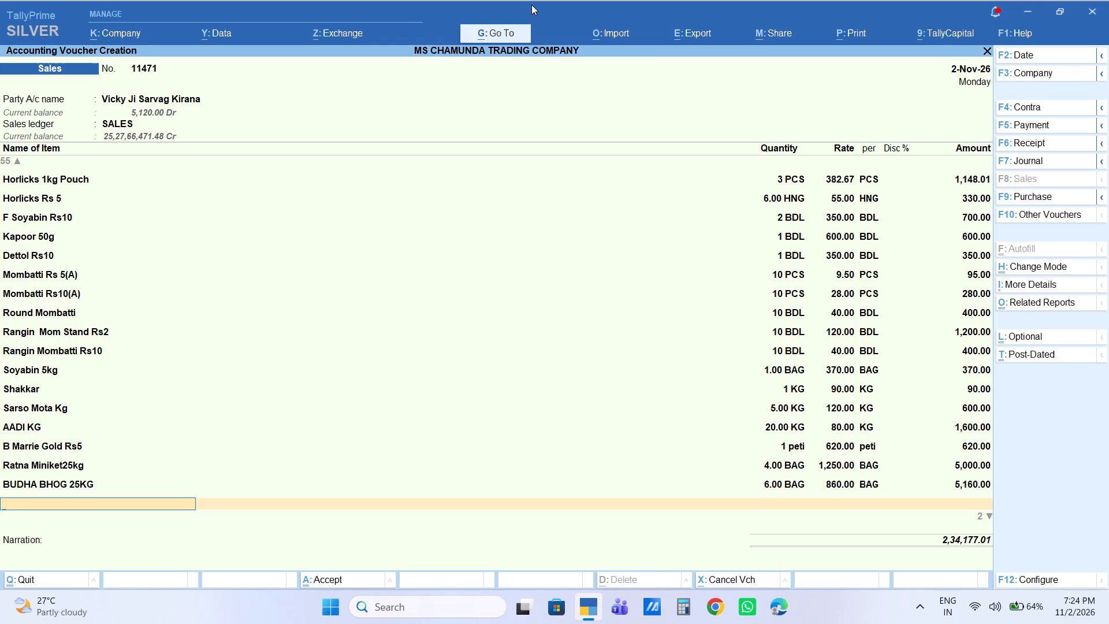
key(l)
key(Down)
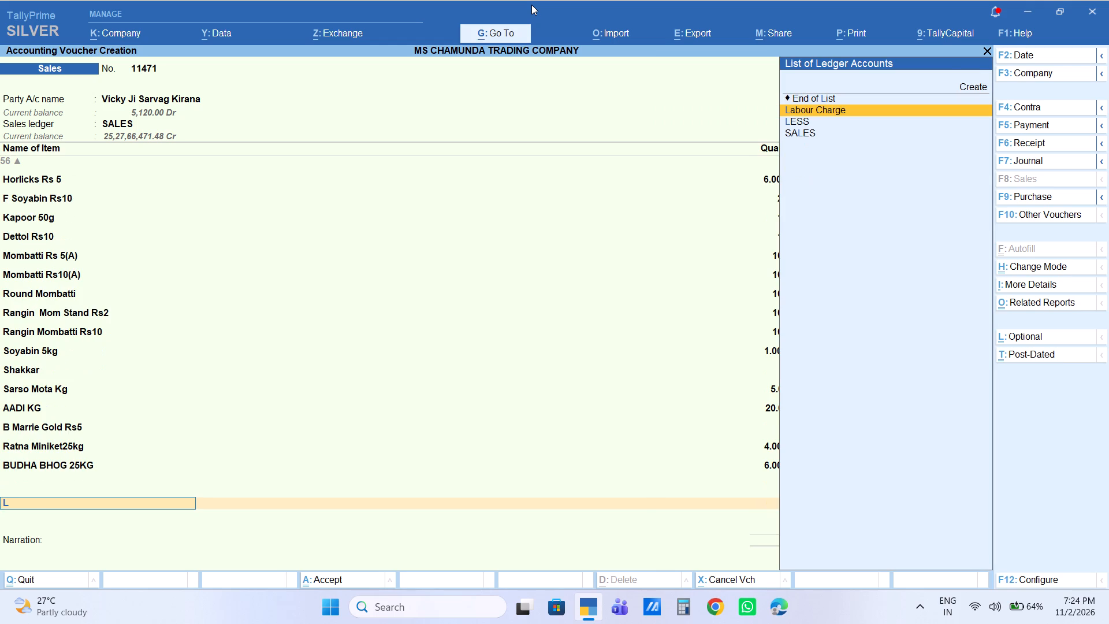
key(Return)
key(Return)
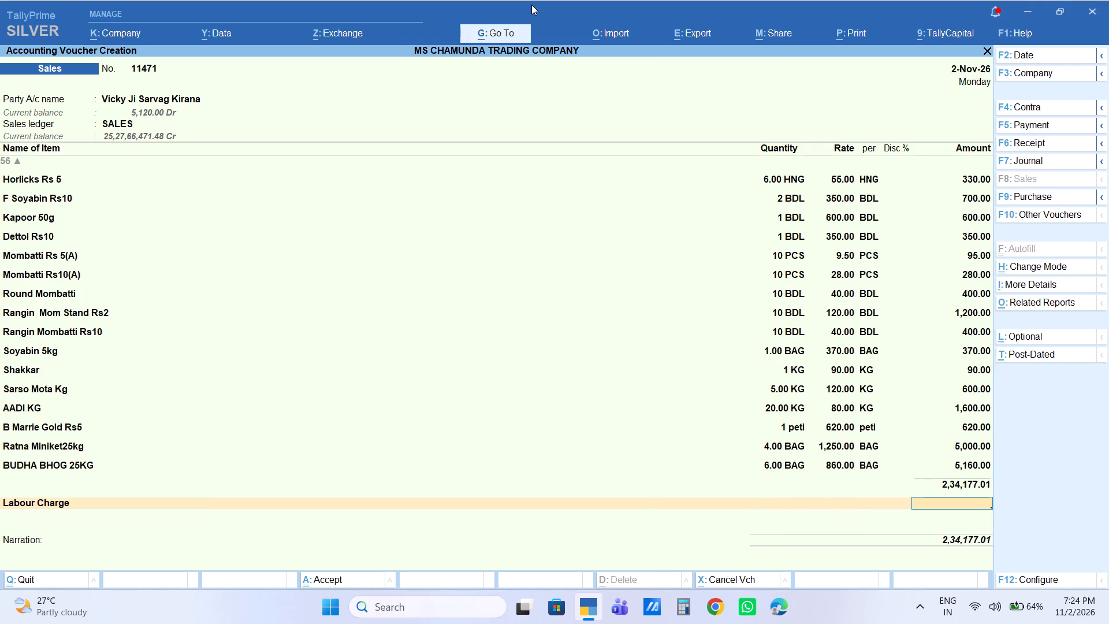
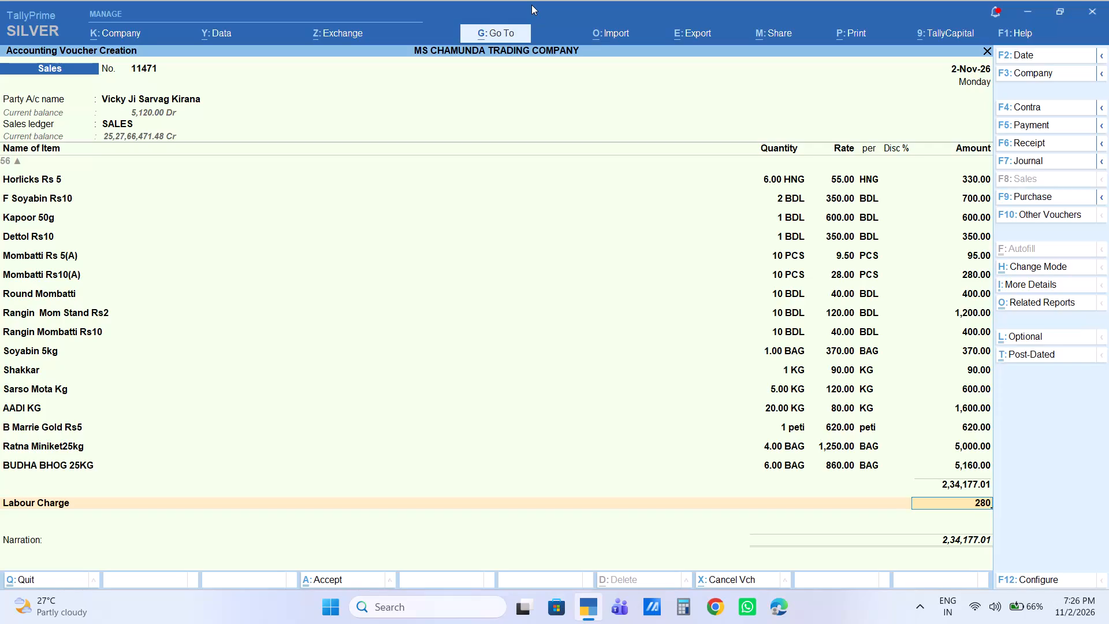
Accept the Labour Charge amount of 280 and save sales voucher No. 11471.
key(Return)
key(Return)
key(Return)
key(Return)
key(Return)
key(Return)
key(Return)
key(Return)
key(Return)
key(Return)
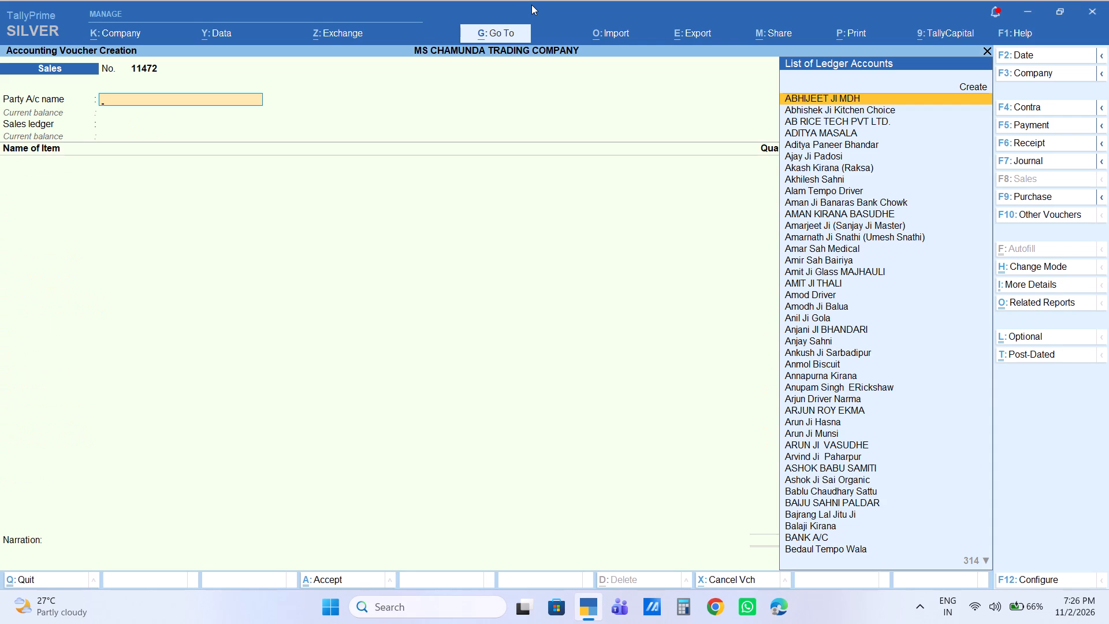
Start sales voucher No. 11472 for the Bochaha customer's ledger, keeping the default party details and the SALES ledger.
text(dhiura)
key(Down)
key(Return)
key(Return)
key(Return)
key(Return)
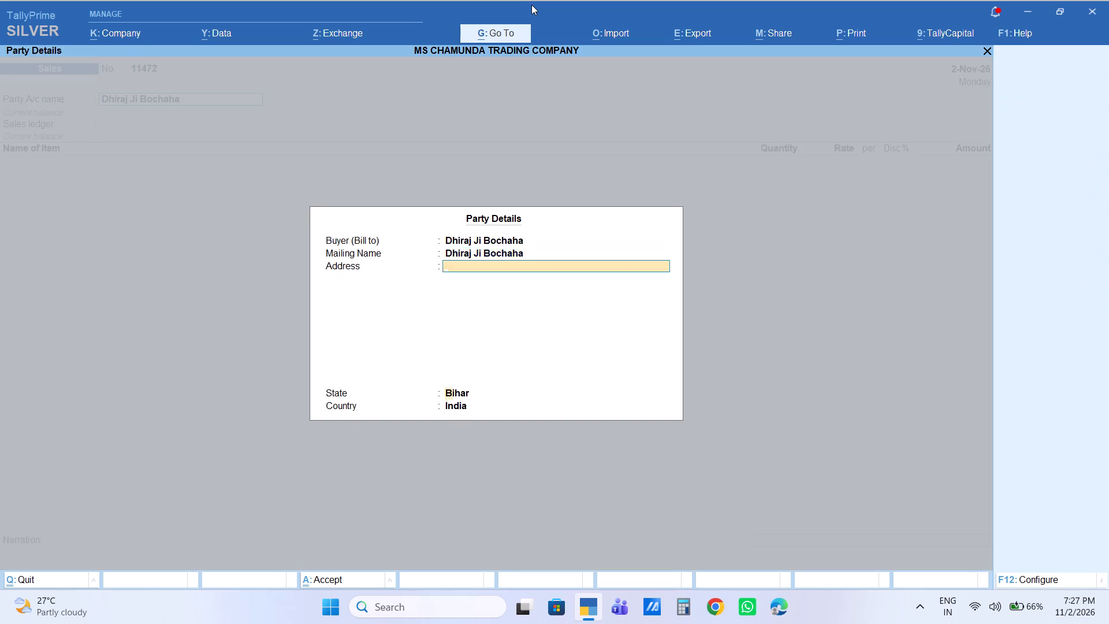
key(Return)
key(Return)
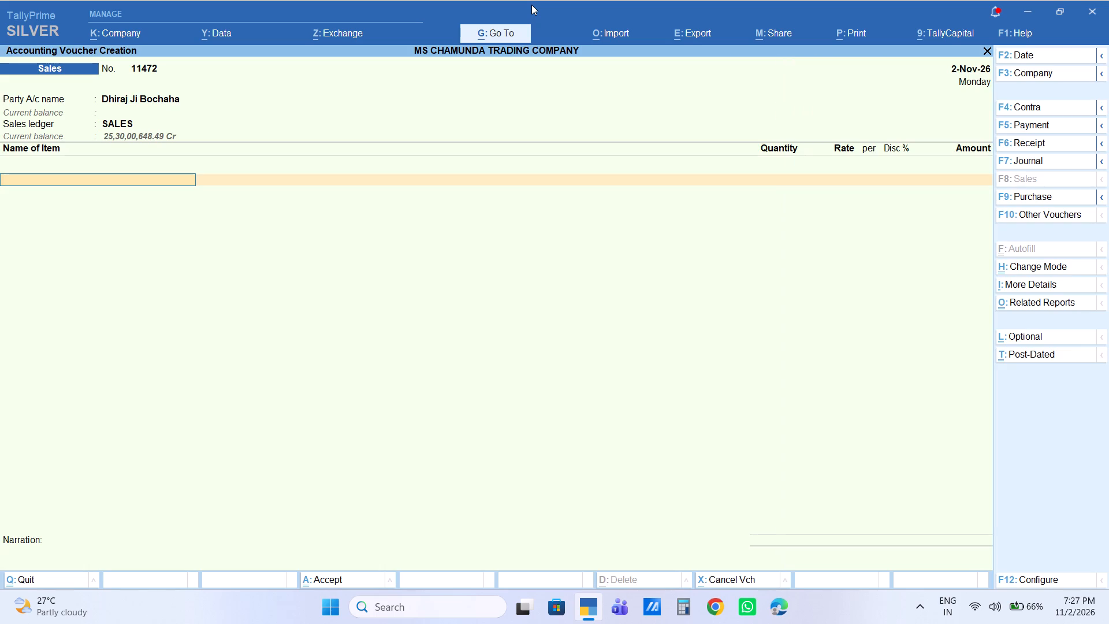
Add the stock item CHURA 23KG to the voucher with a quantity of 6 BAG at its default rate.
text(chura)
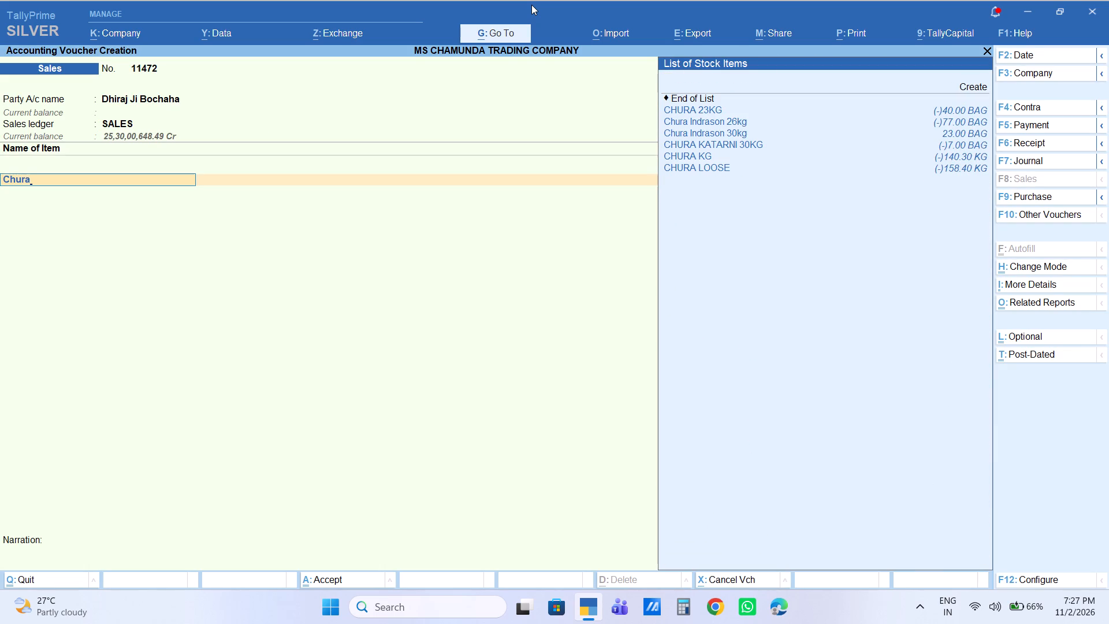
key(Down)
key(Down)
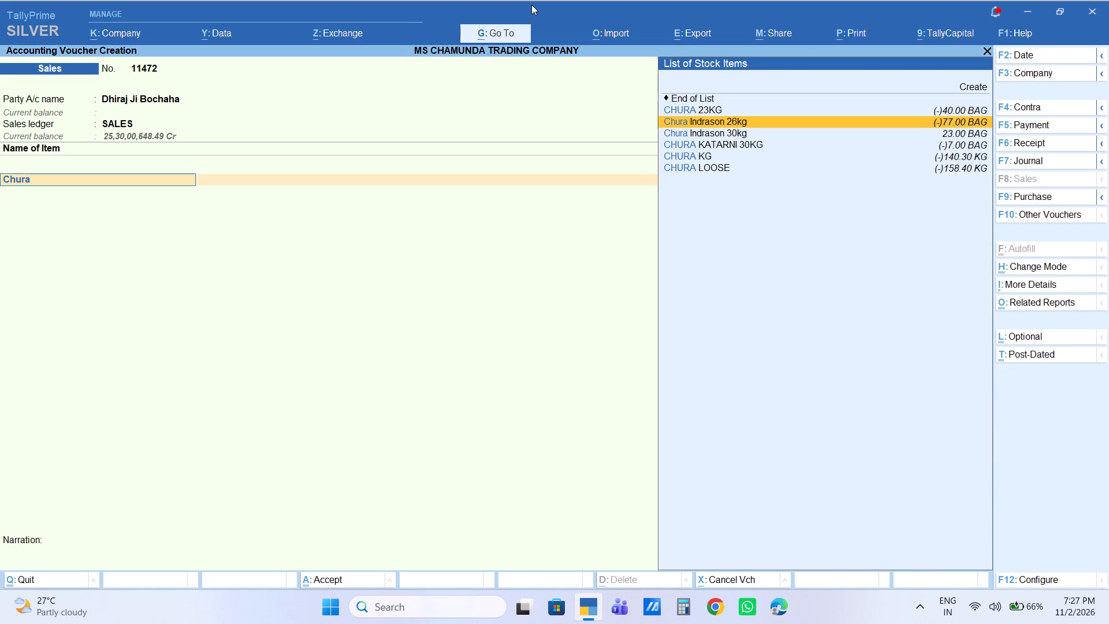
key(Up)
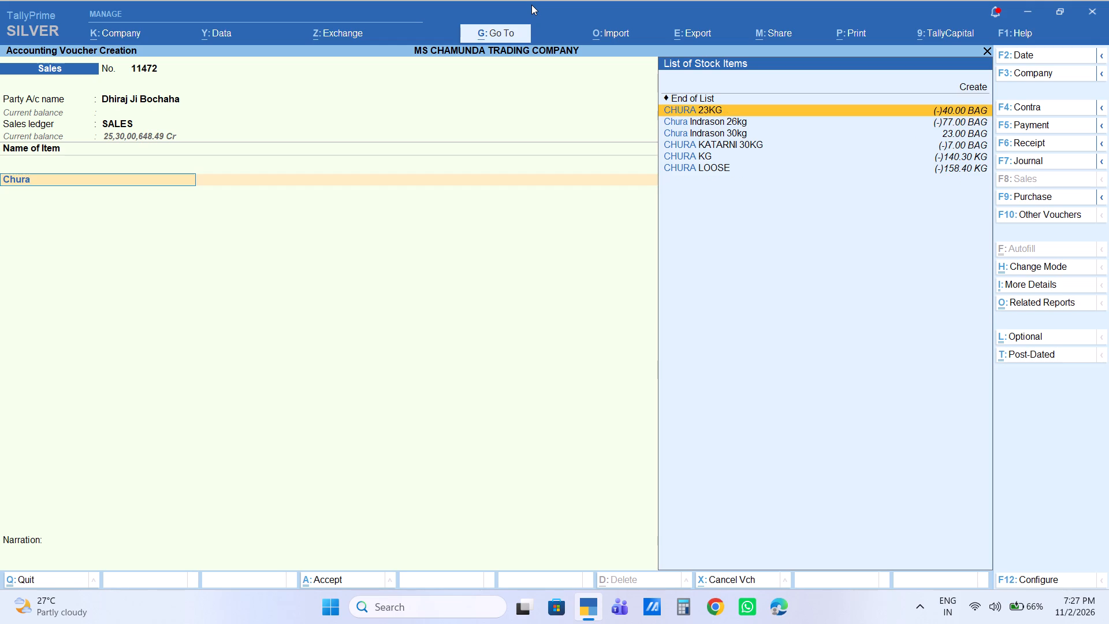
key(Return)
key(6)
key(Return)
key(Return)
key(Return)
key(Return)
key(Return)
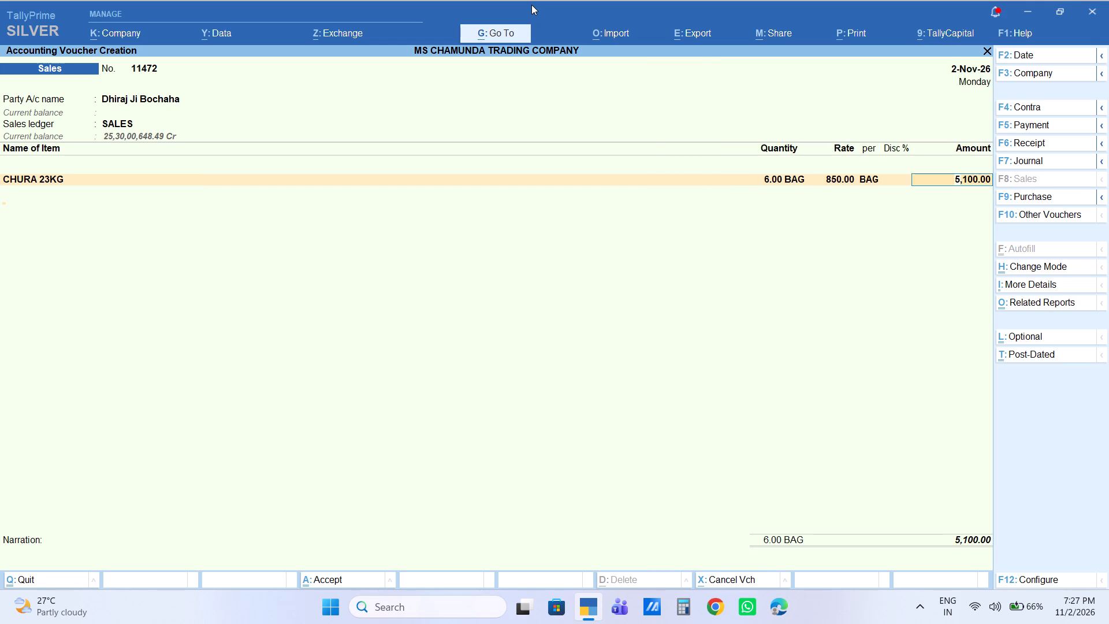
Add the stock item Aata 50kg to the voucher with a quantity of 3 BAG at its default rate.
text(ra)
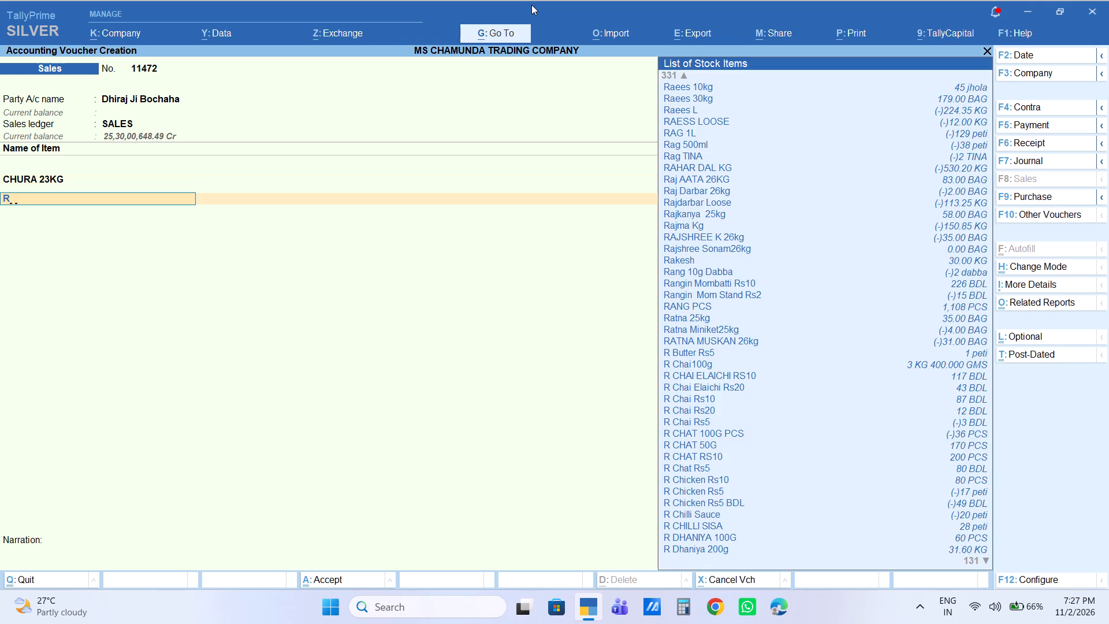
key(BackSpace)
key(BackSpace)
text(aa)
text(ta50)
key(Return)
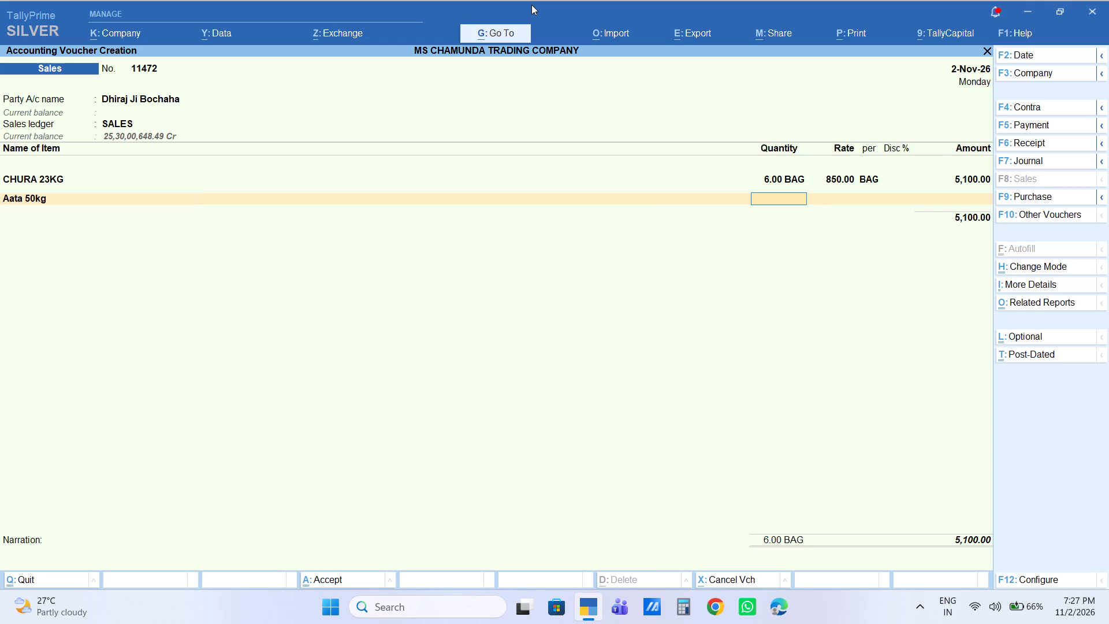
key(3)
key(Return)
key(Return)
key(Return)
key(Return)
key(Return)
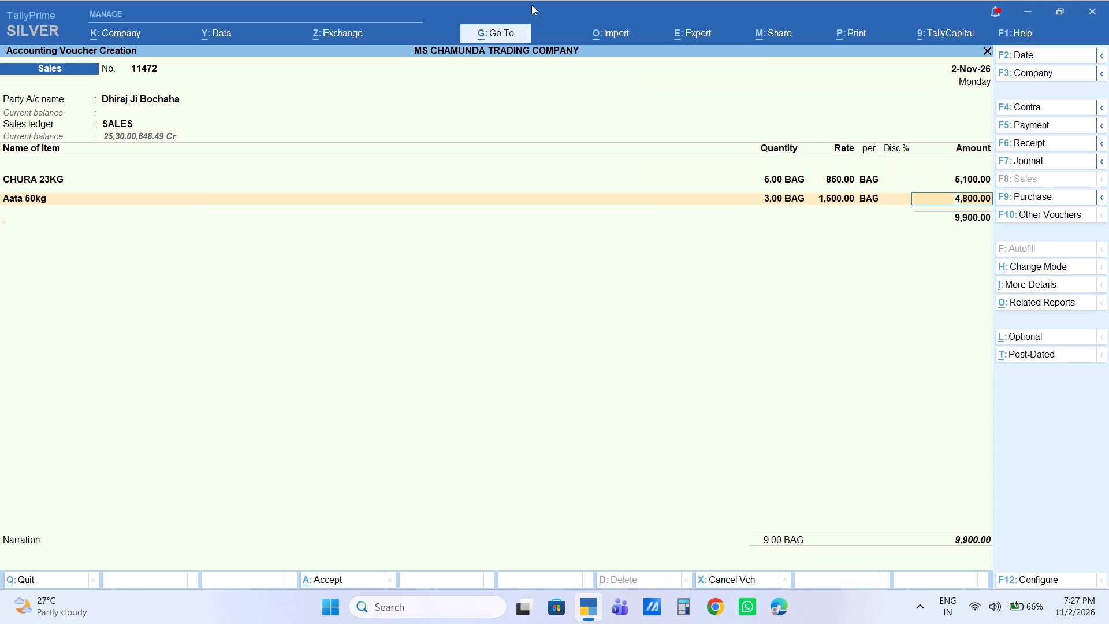
Add the stock item Raj AATA 26KG to the voucher with a quantity of 5 BAG at its default rate.
text(rajaa)
key(Return)
key(5)
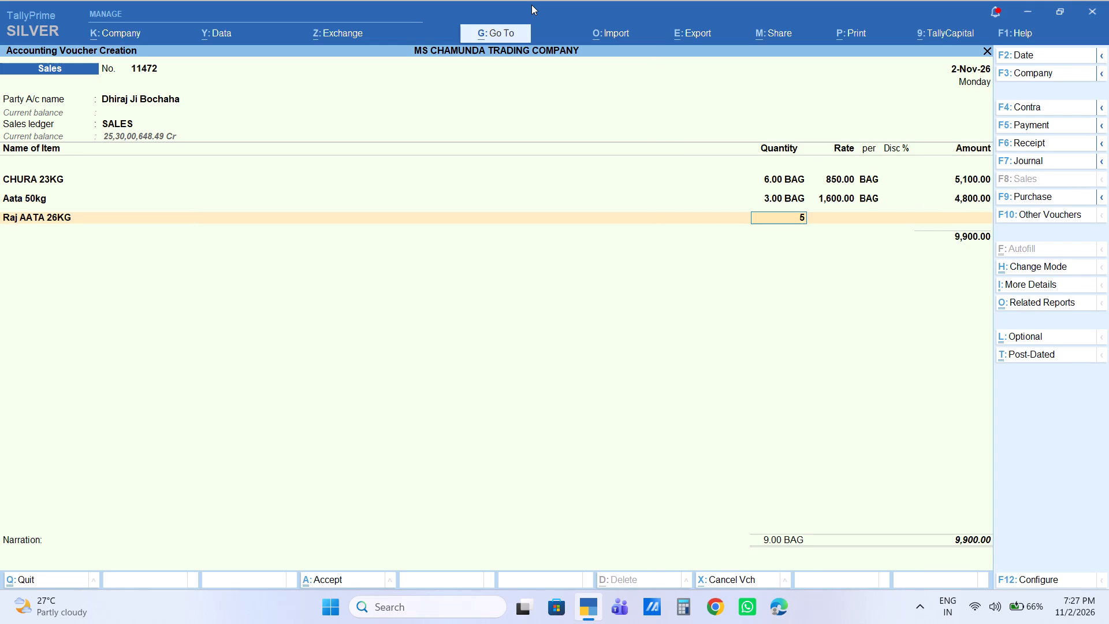
key(Return)
key(Return)
key(Return)
key(Return)
key(Return)
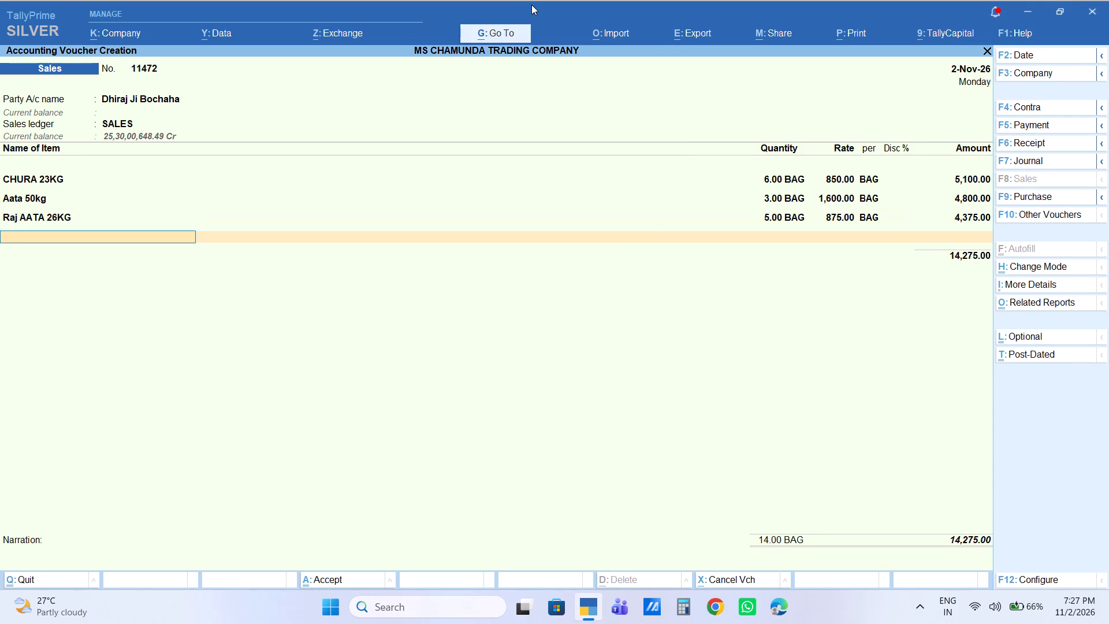
Add the stock item Aanand Aata 5kg to the voucher with a quantity of 3 BAG at its default rate.
text(aata)
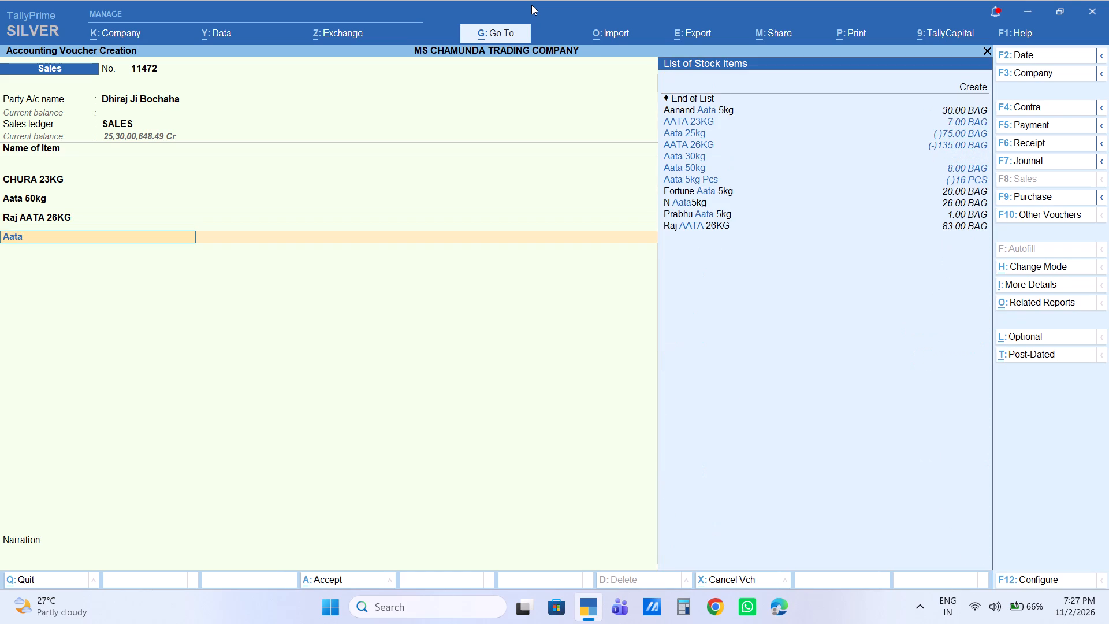
key(5)
key(Down)
key(Up)
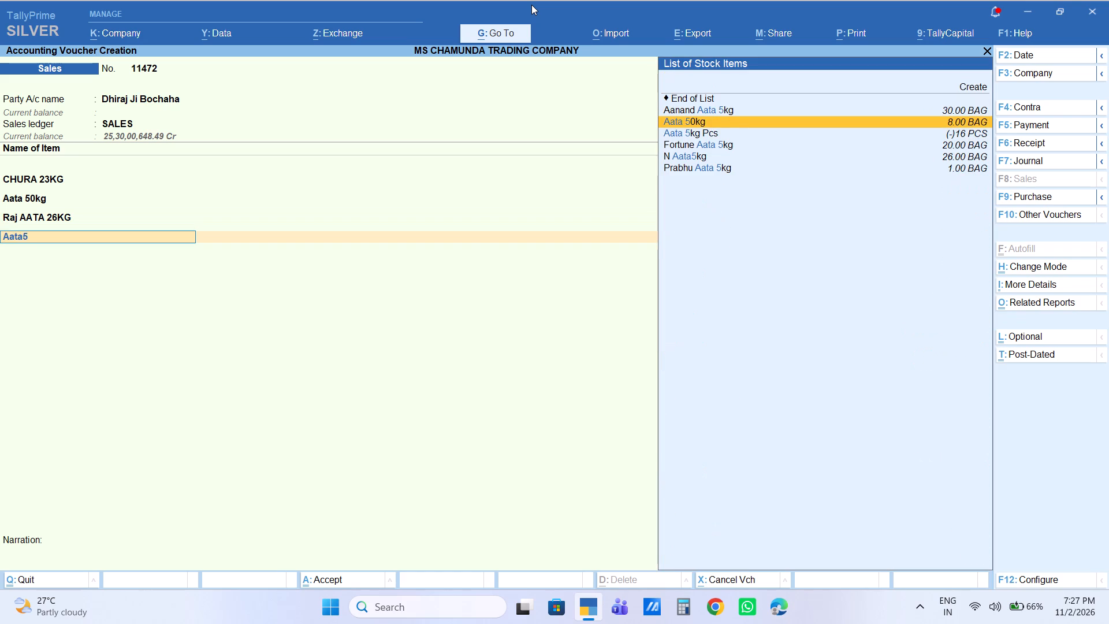
key(Return)
key(3)
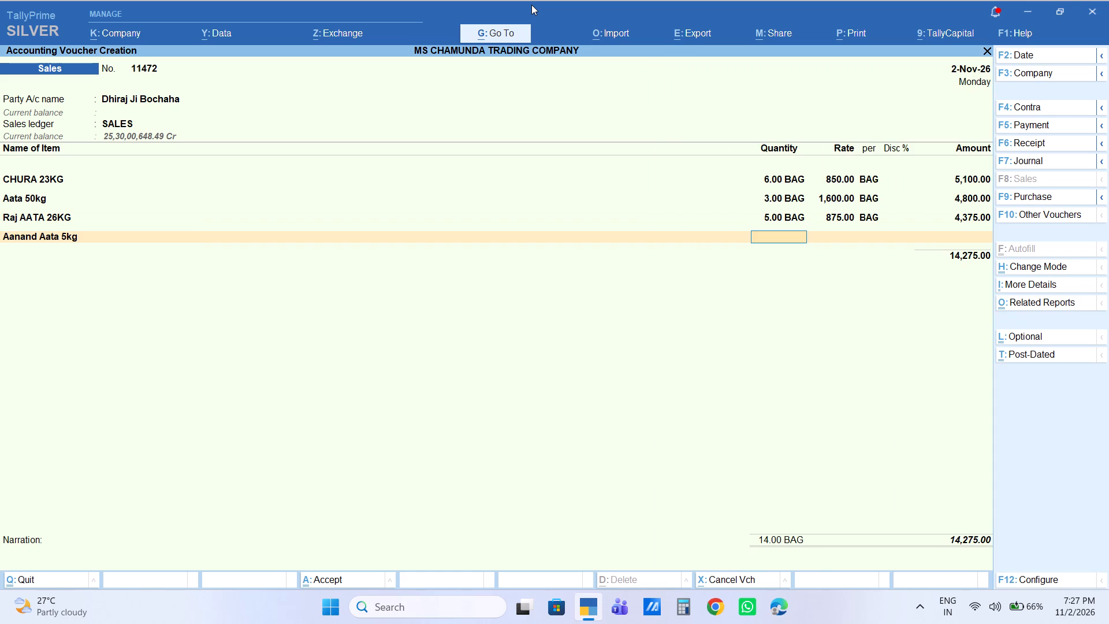
key(Return)
key(Return)
key(Return)
key(Return)
key(Return)
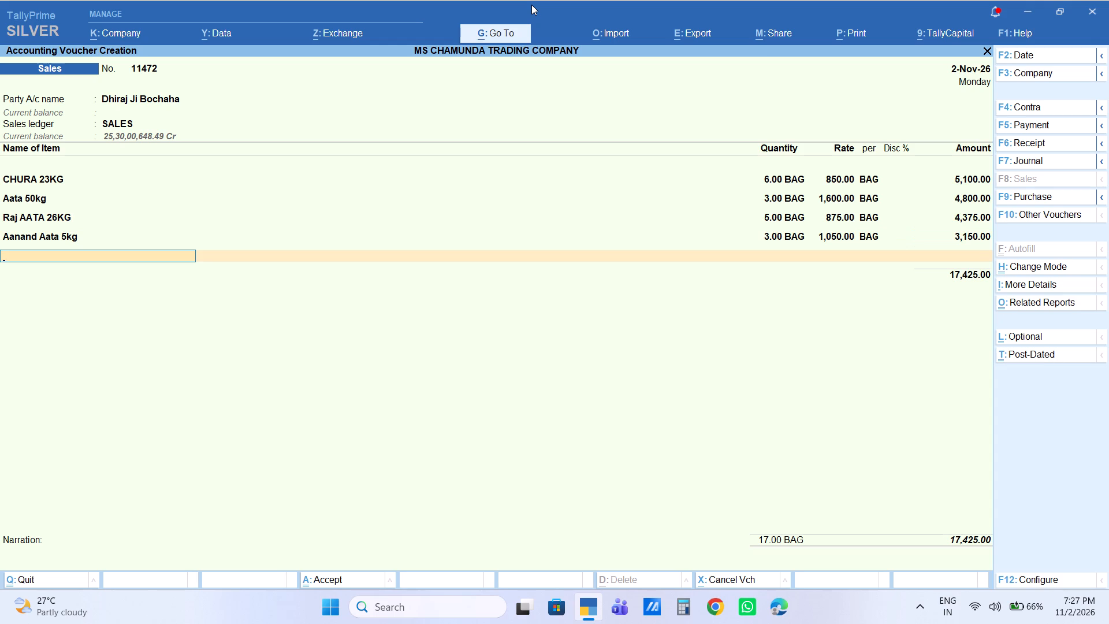
Add the stock item MASOOR DAL 30kg to the voucher with a quantity of 3 BAG at its default rate.
text(masoo)
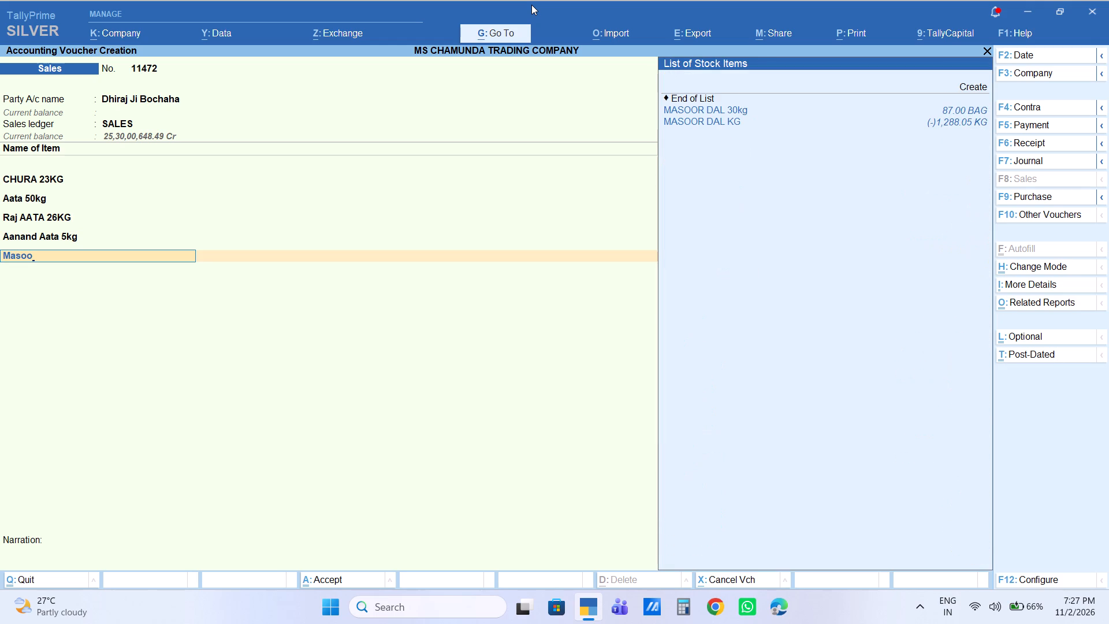
key(Down)
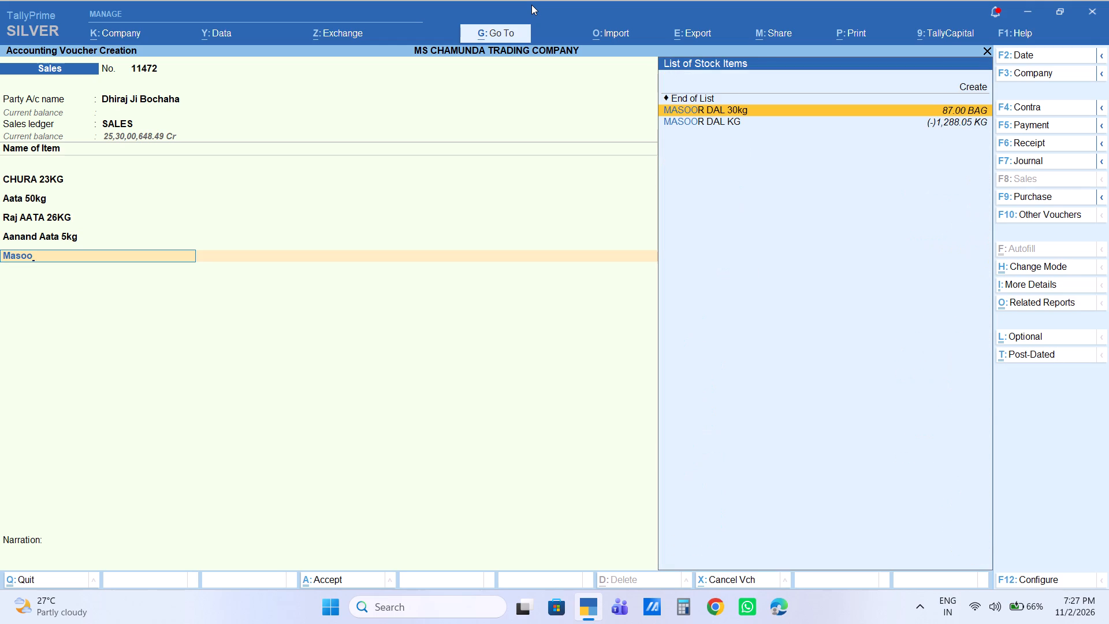
key(Return)
key(3)
key(Return)
key(Return)
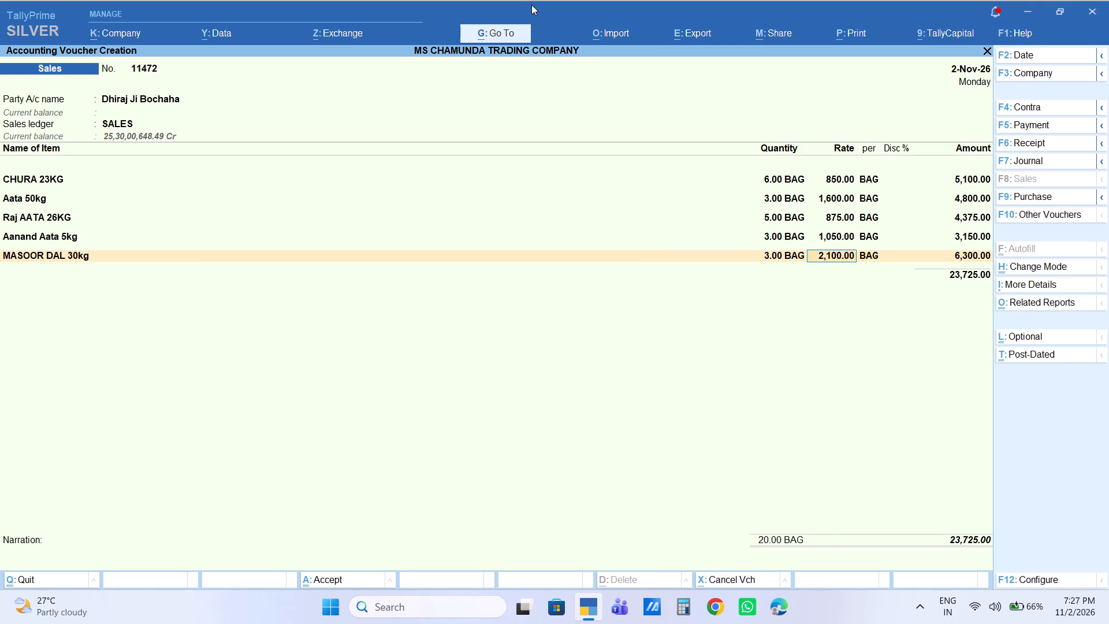
key(Return)
key(Return)
key(Return)
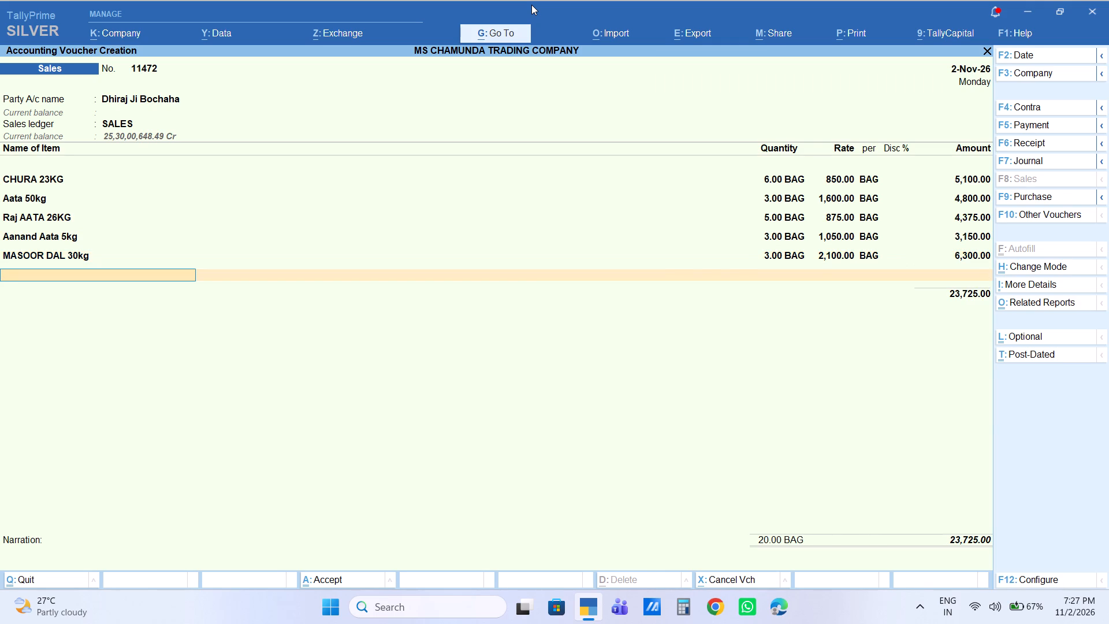
Add the stock item SALONI 1L PETI to the voucher with a quantity of 7 peti at its default rate.
text(sa)
text(loni1)
key(Down)
key(Down)
key(Down)
key(Down)
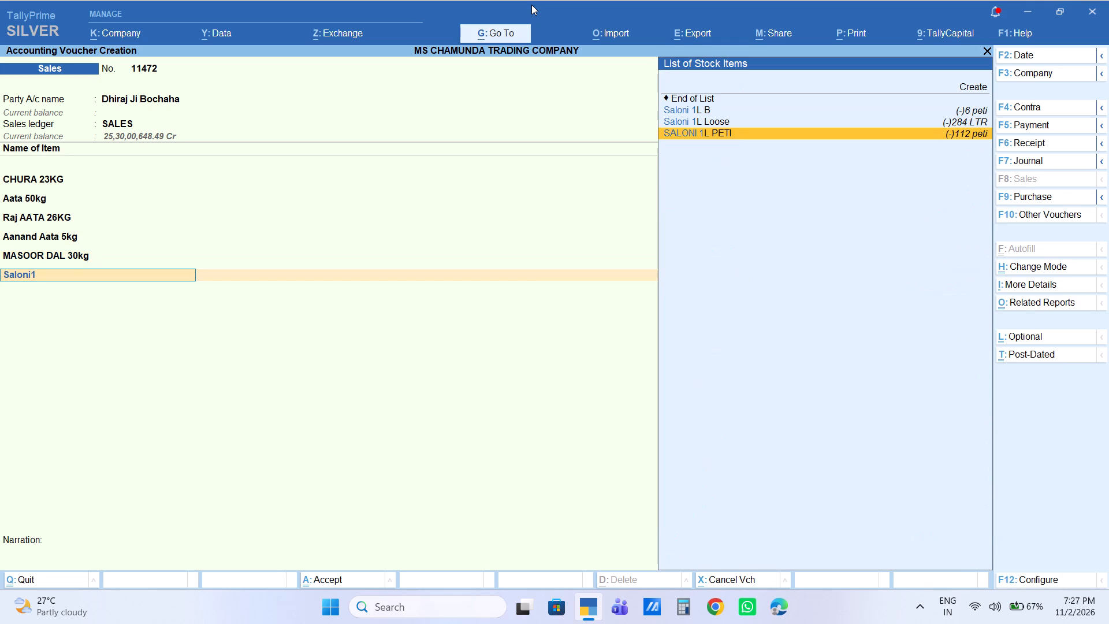
key(Return)
key(7)
key(Return)
key(Return)
key(Return)
key(Return)
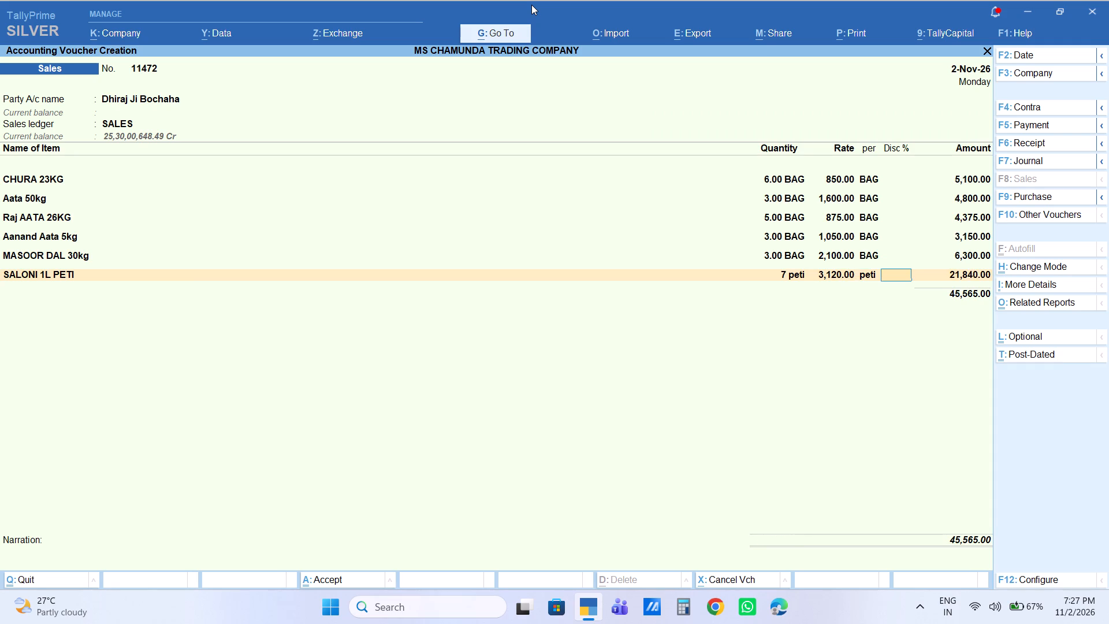
key(Return)
Add the stock item SALONI 500ML PETI to the voucher with a quantity of 6 peti at its default rate.
text(saloni500)
key(Down)
key(Down)
key(Return)
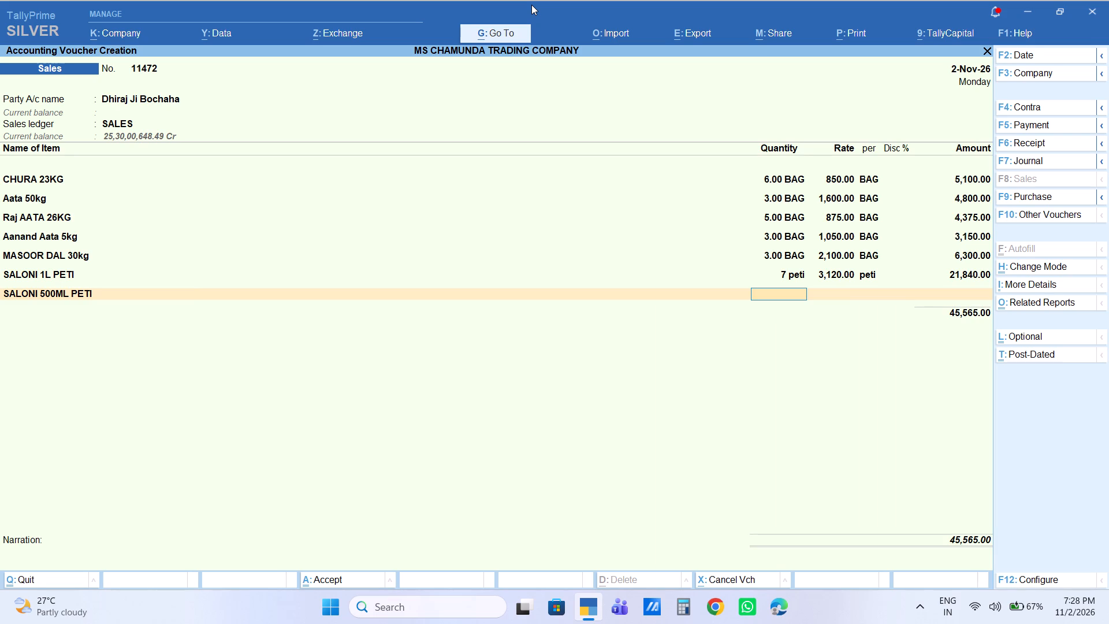
key(6)
key(Return)
key(Return)
key(Return)
key(Return)
key(Return)
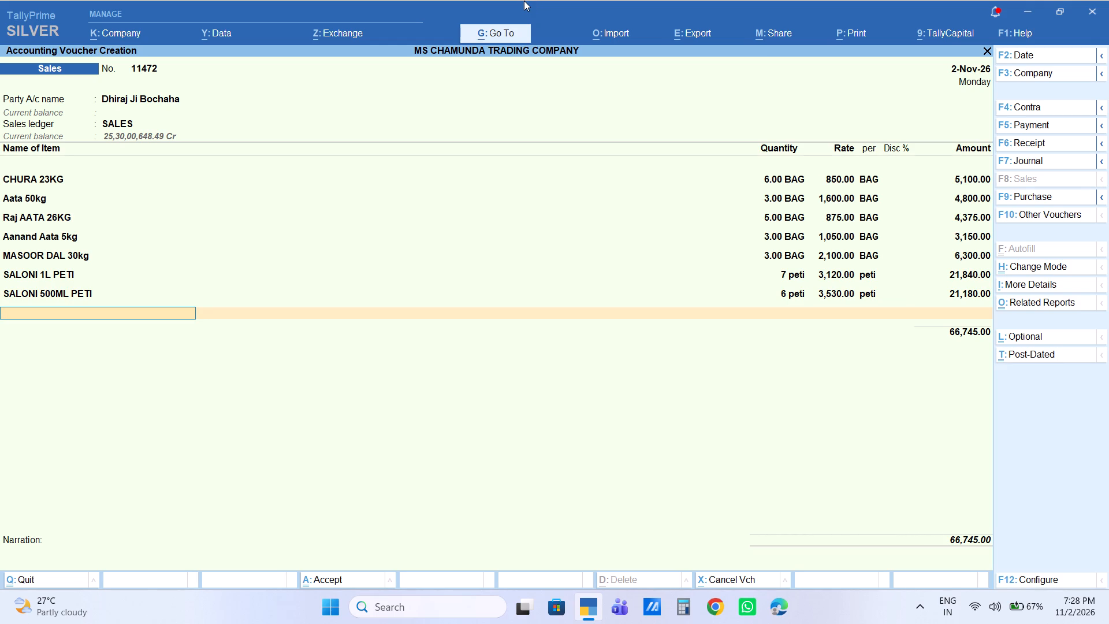
right_drag(753, 29, 742, 32)
Add the stock item HATHI 500ML to the voucher with a quantity of 2 peti at its default rate.
text(hathi)
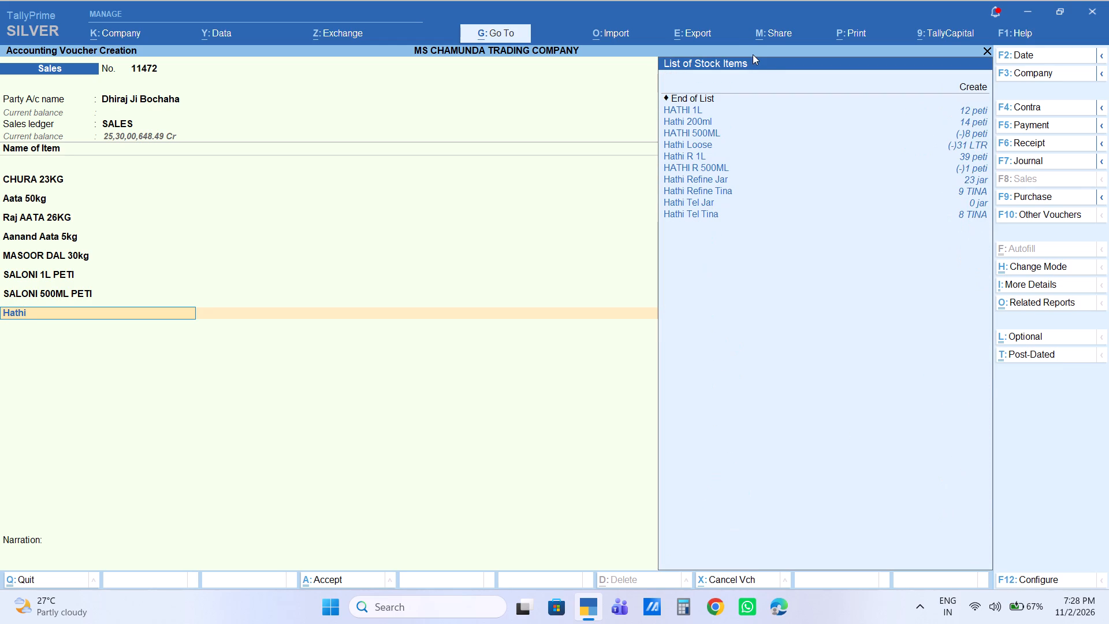
text(50)
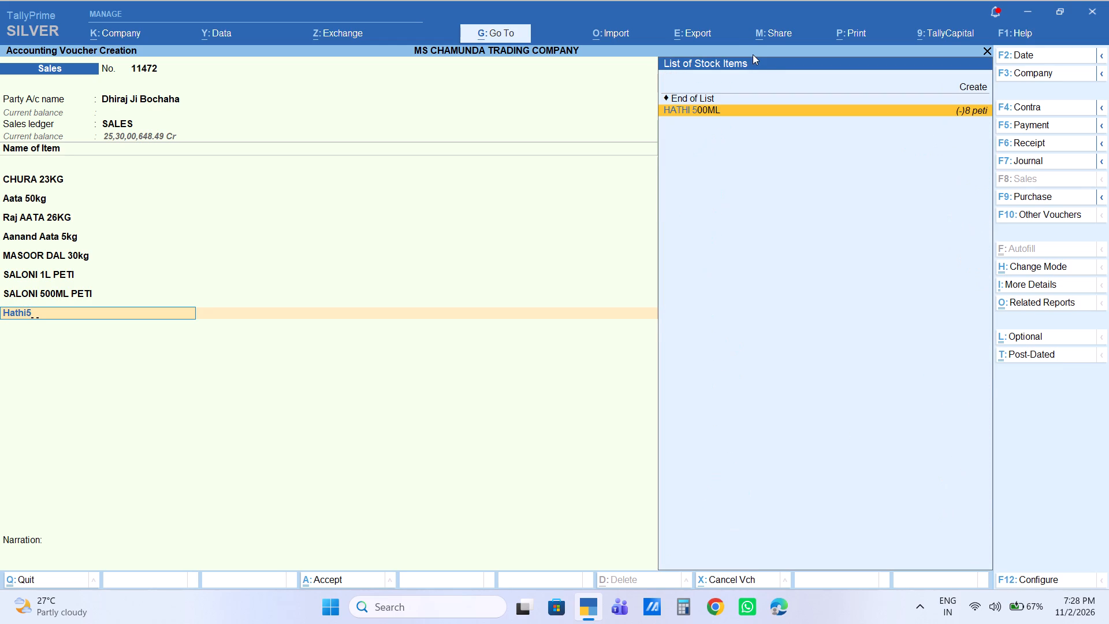
key(Return)
key(2)
key(Return)
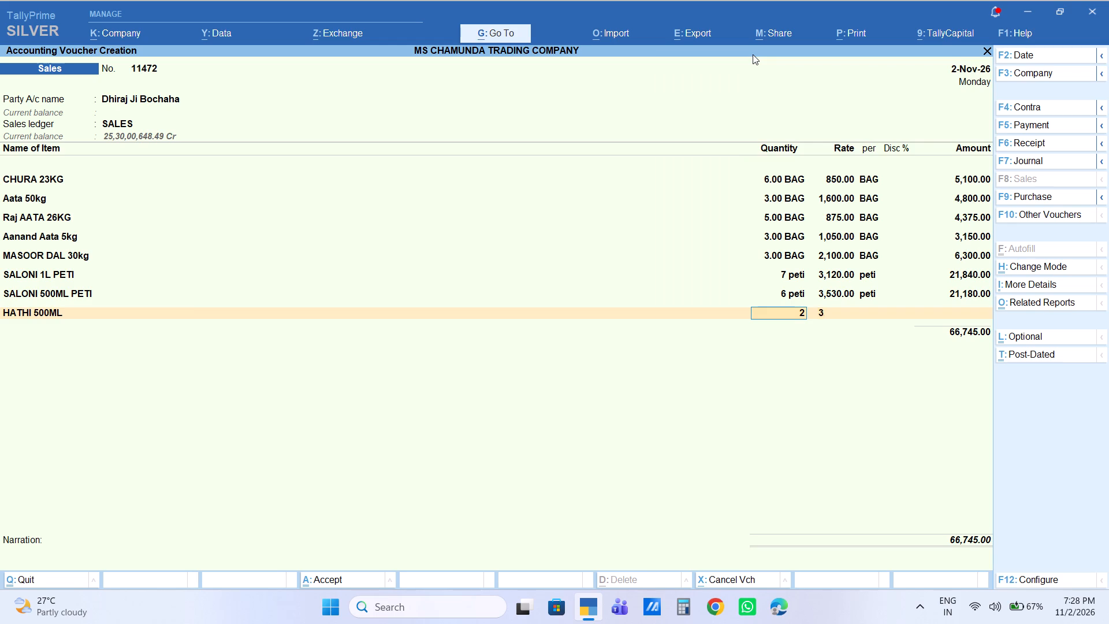
key(Return)
key(Return)
key(Return)
key(Return)
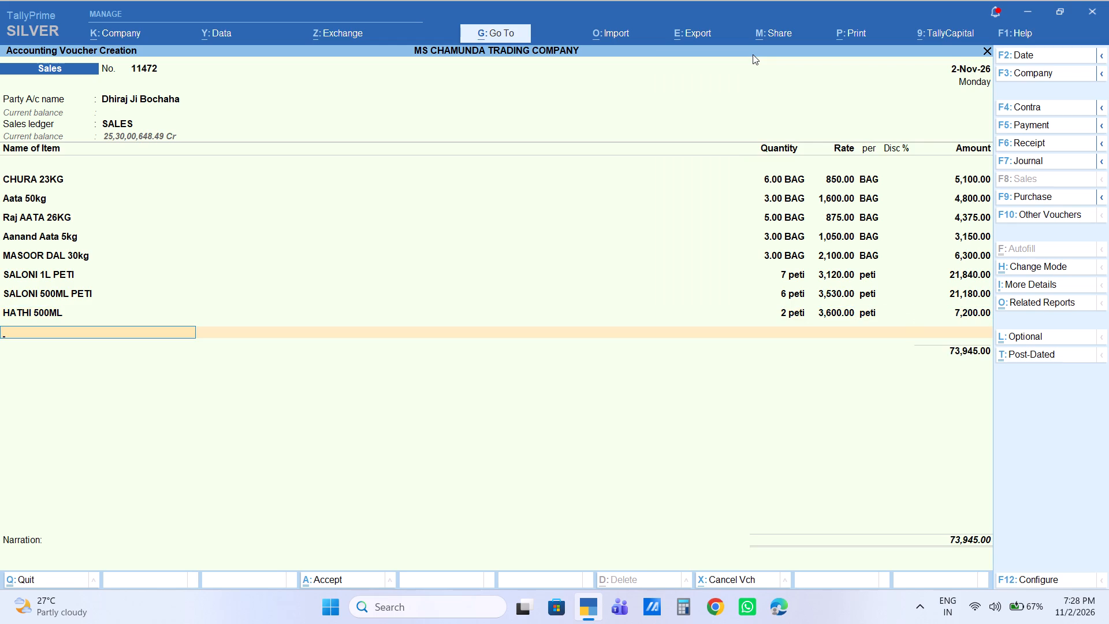
Add the stock item Taja Chai Rs10 Bag to the voucher with a quantity of 1 BAG at its default rate.
text(taja)
key(Down)
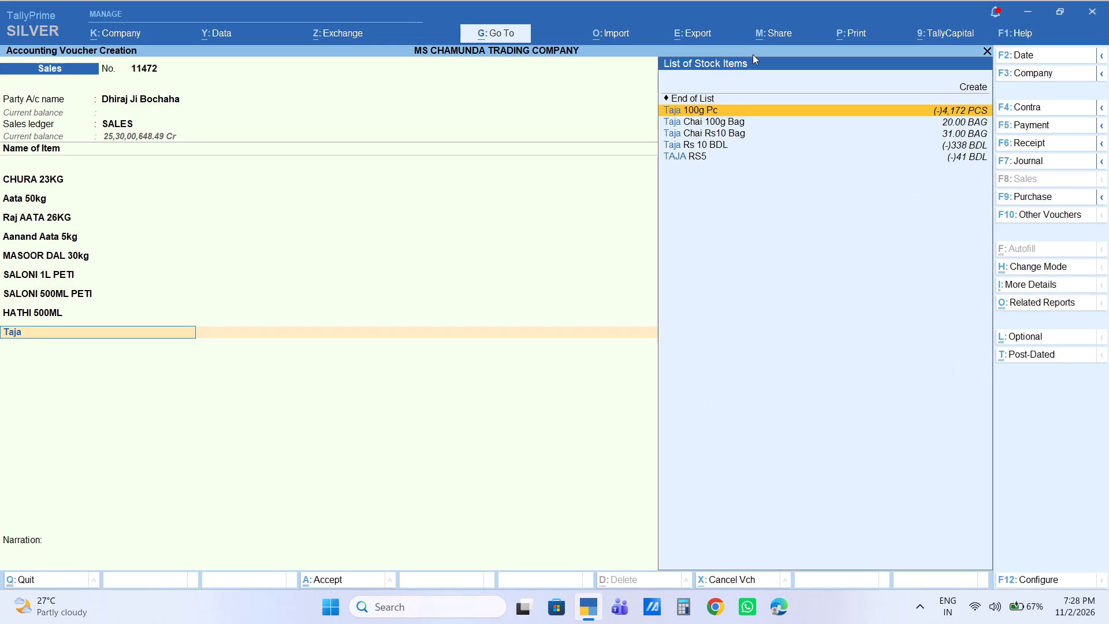
key(Down)
key(Down)
key(Down)
key(Up)
key(Return)
key(1)
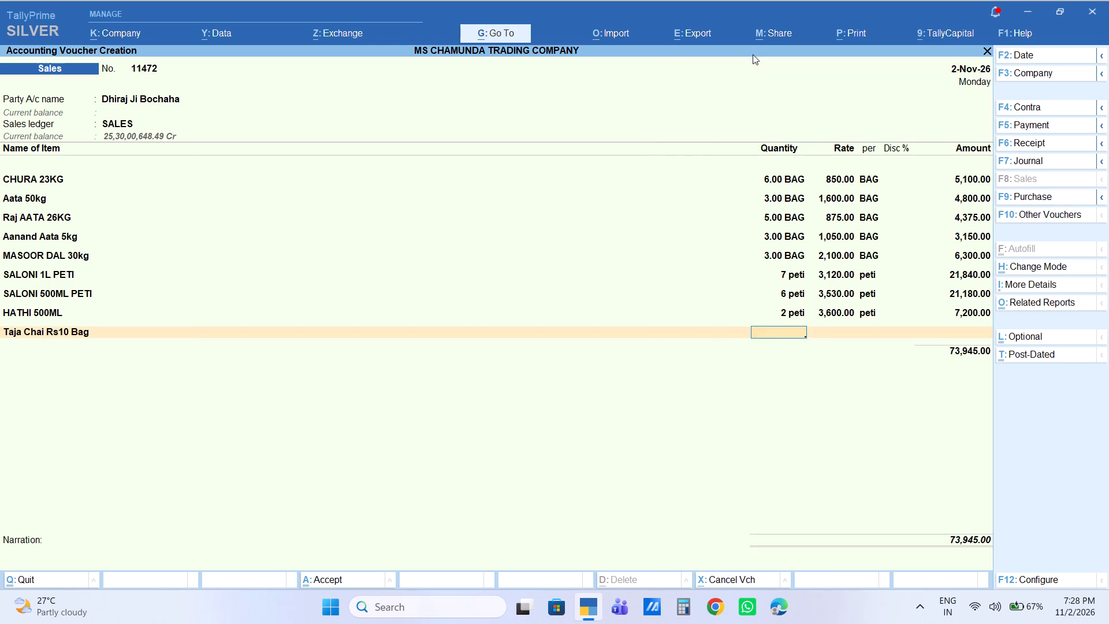
key(Return)
key(Return)
key(Return)
key(Return)
key(Return)
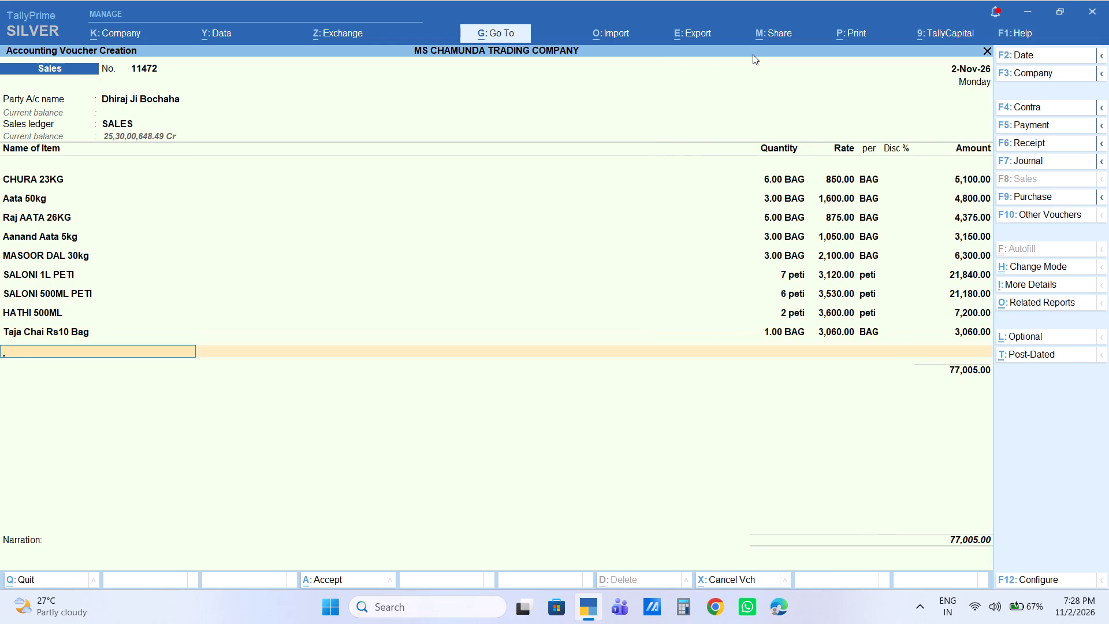
Add the stock item R Chai Rs10 to the voucher with a quantity of 10 BDL at its default rate.
key(r)
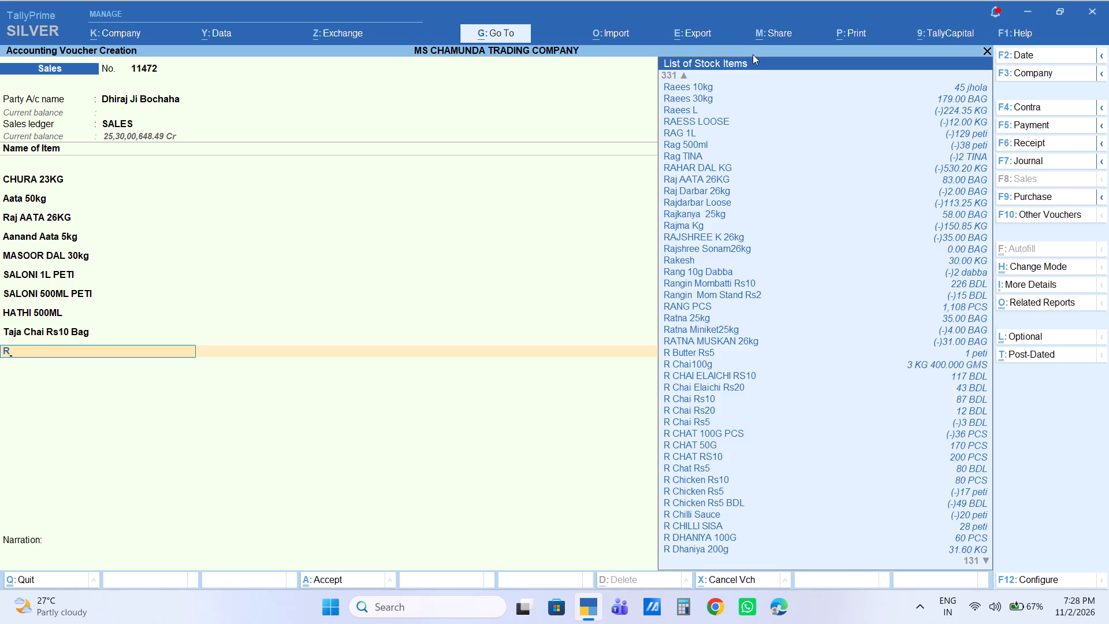
key(space)
text(chai)
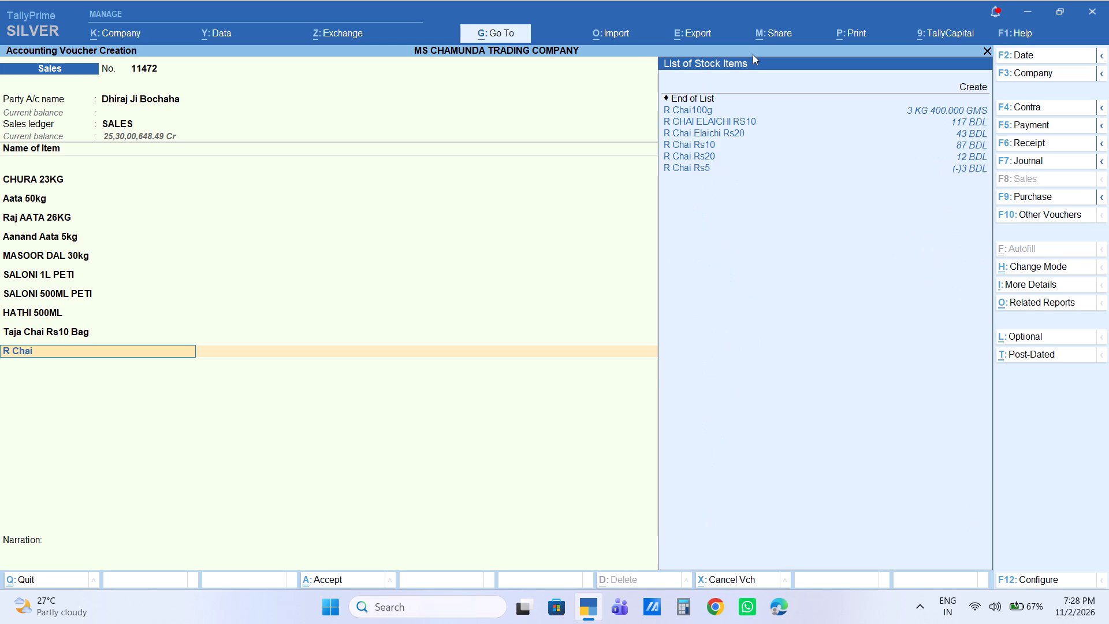
key(Down)
key(Down)
key(Down)
key(Down)
key(Return)
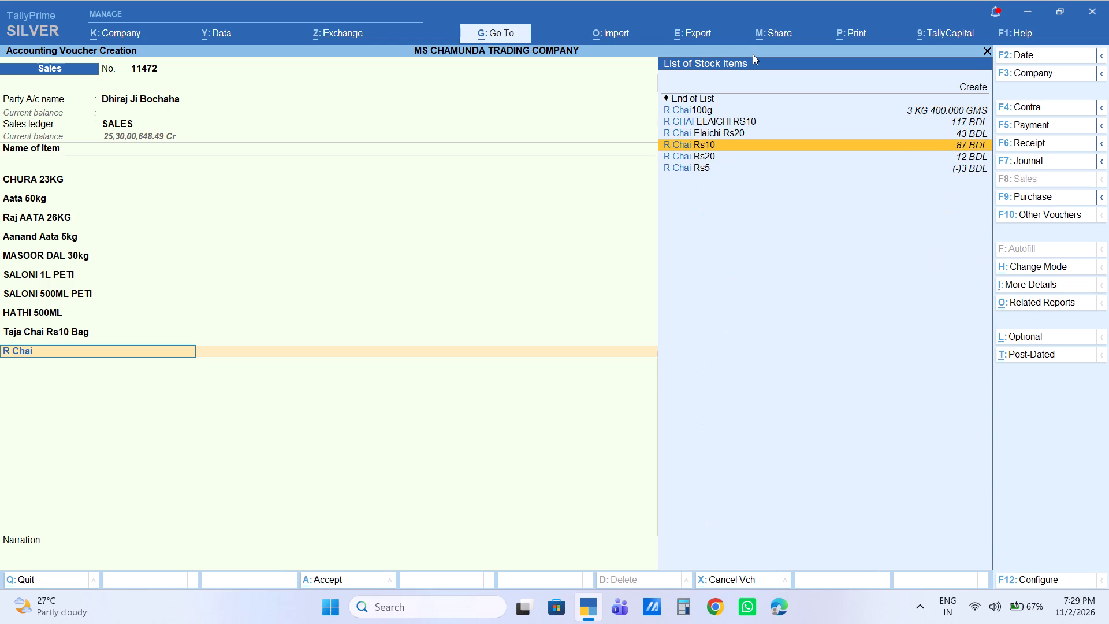
text(10)
key(Return)
key(Return)
key(Return)
key(Return)
key(Return)
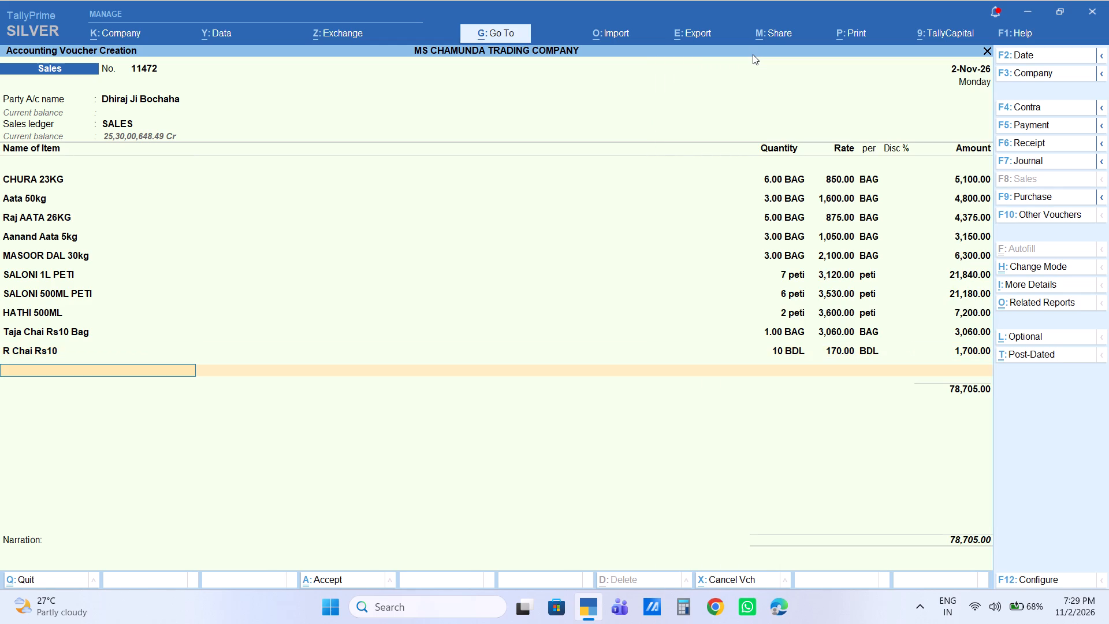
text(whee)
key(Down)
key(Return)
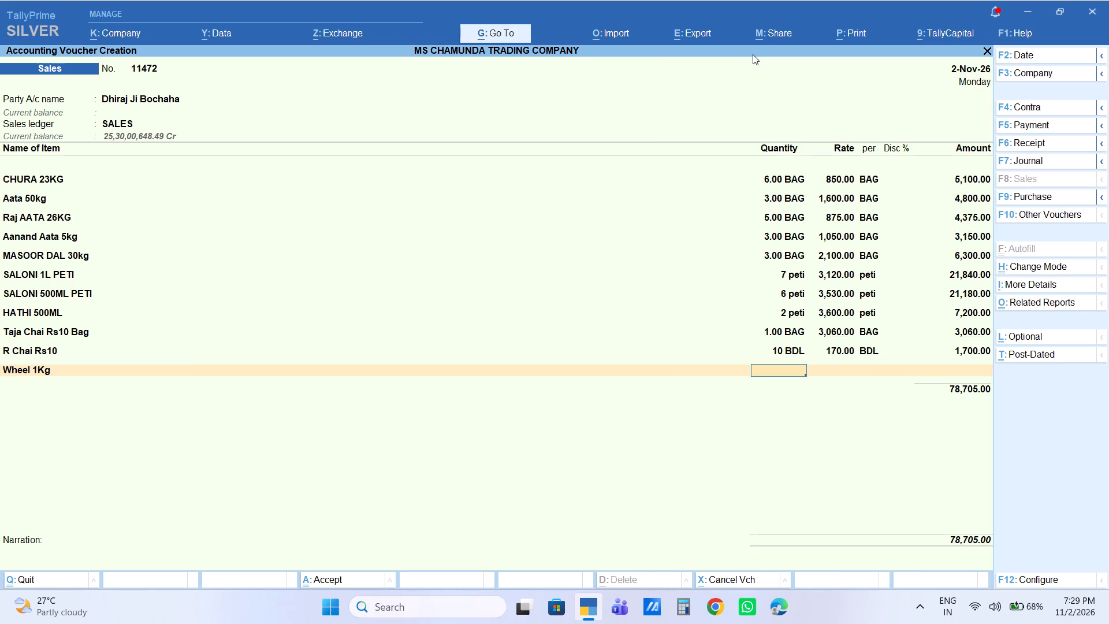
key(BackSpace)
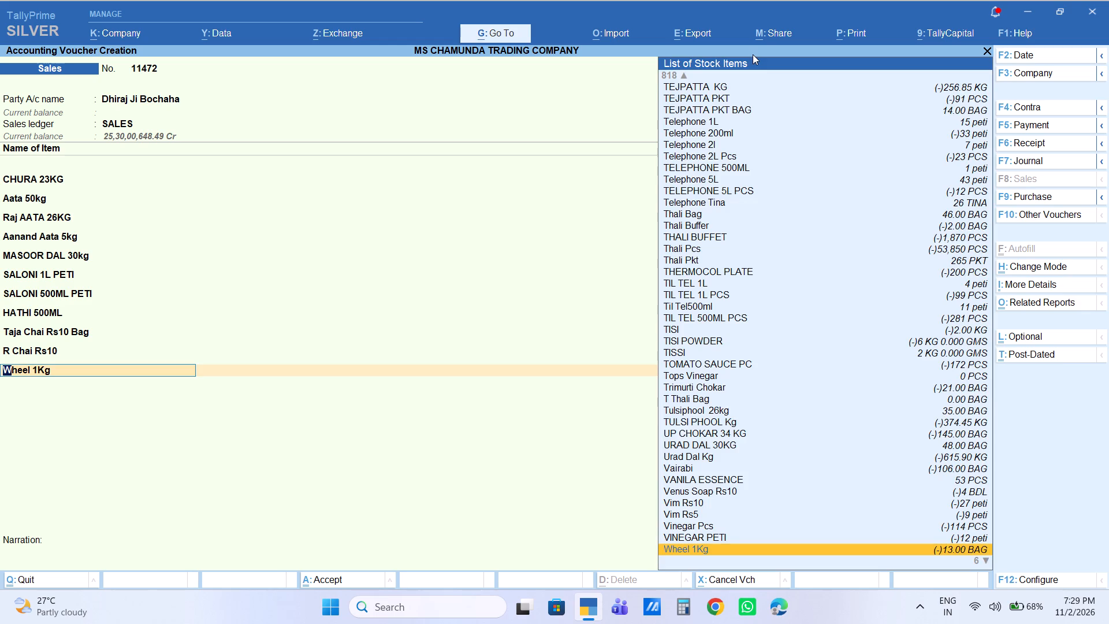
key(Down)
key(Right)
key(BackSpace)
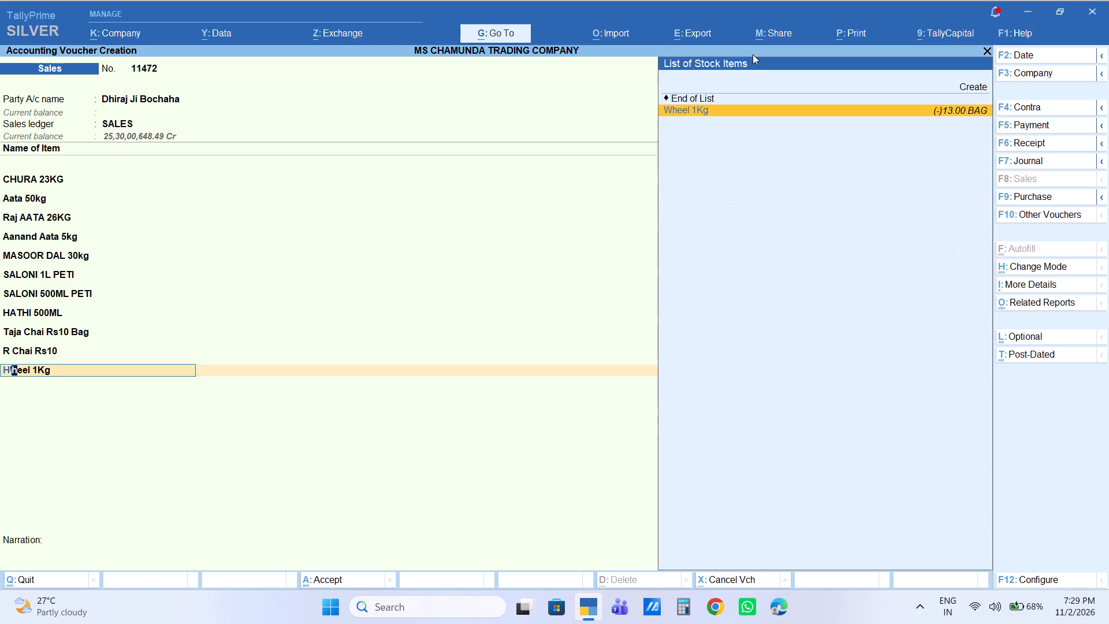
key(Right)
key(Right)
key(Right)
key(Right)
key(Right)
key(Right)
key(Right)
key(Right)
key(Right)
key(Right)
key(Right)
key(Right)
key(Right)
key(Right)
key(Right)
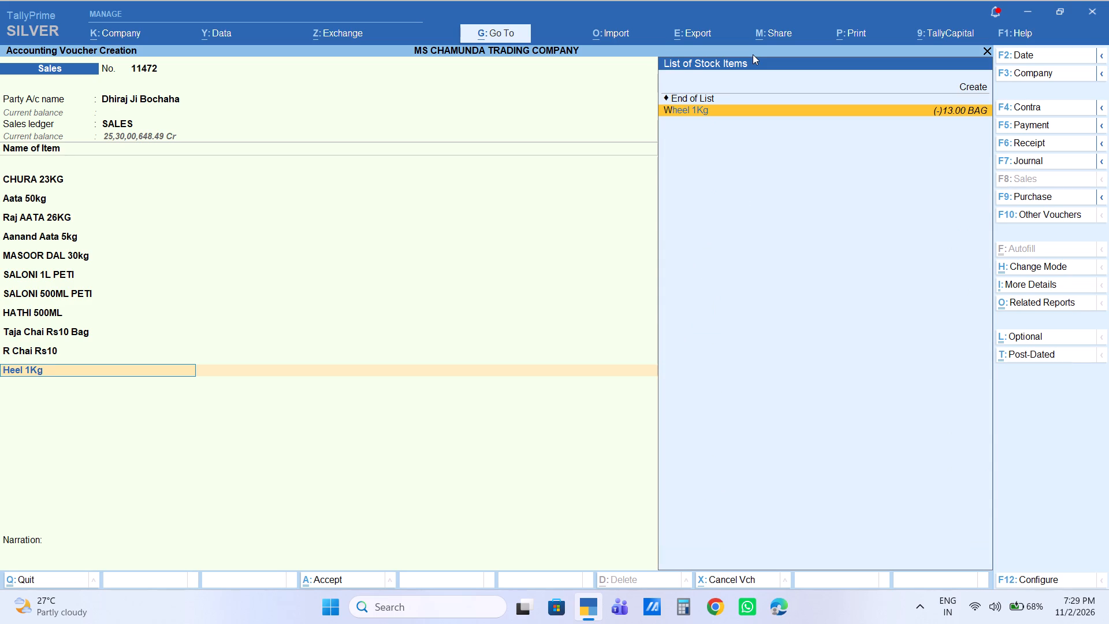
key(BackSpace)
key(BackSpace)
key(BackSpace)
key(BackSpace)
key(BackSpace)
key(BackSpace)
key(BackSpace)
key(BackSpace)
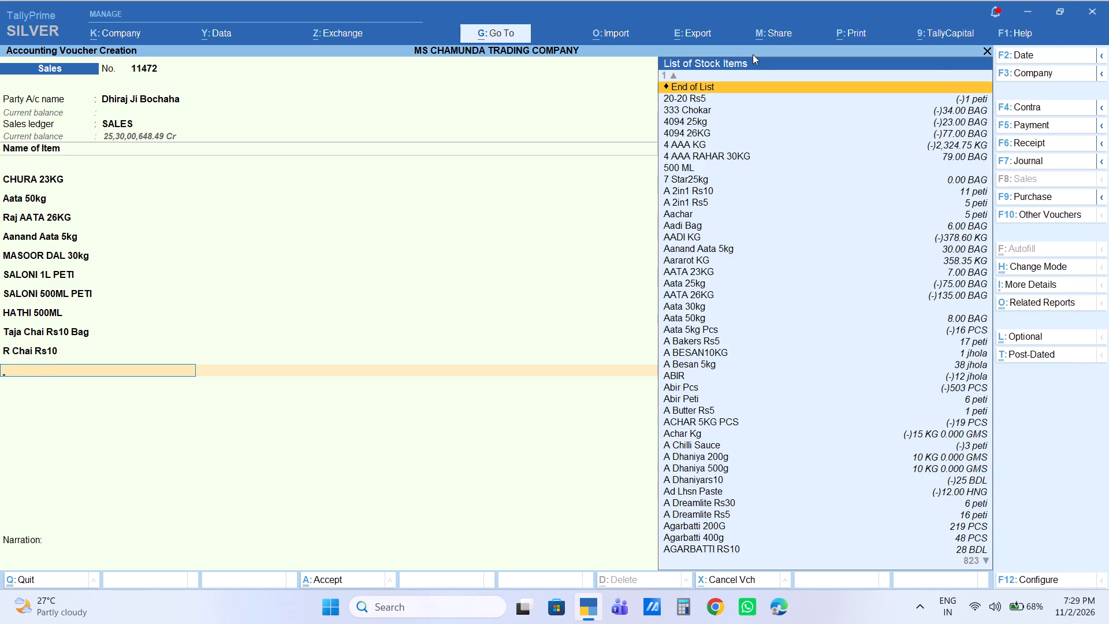
Add the stock item Wheel 500Gm to the voucher with a quantity of 3 BAG at its default rate.
text(whee)
key(Down)
key(Down)
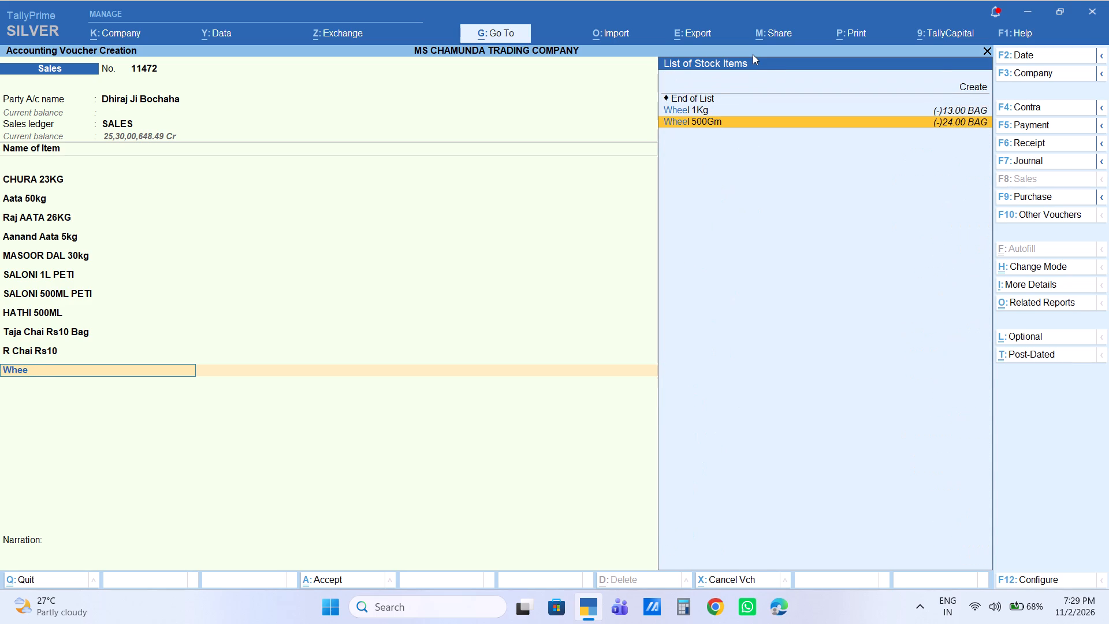
key(Down)
key(Return)
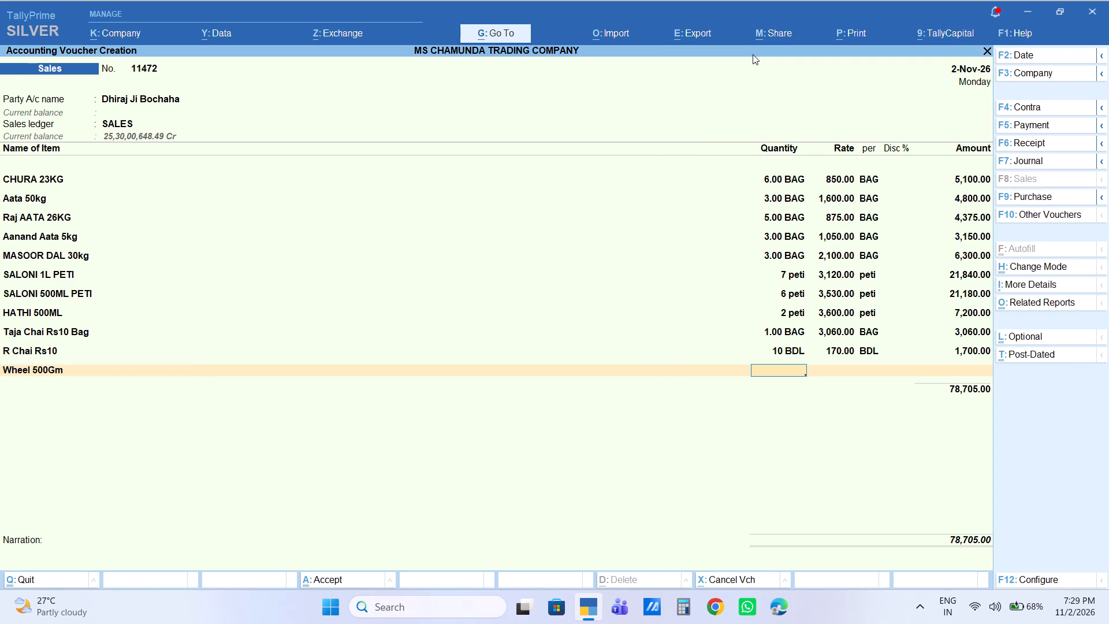
key(3)
key(Return)
key(Return)
key(Return)
key(Return)
key(Return)
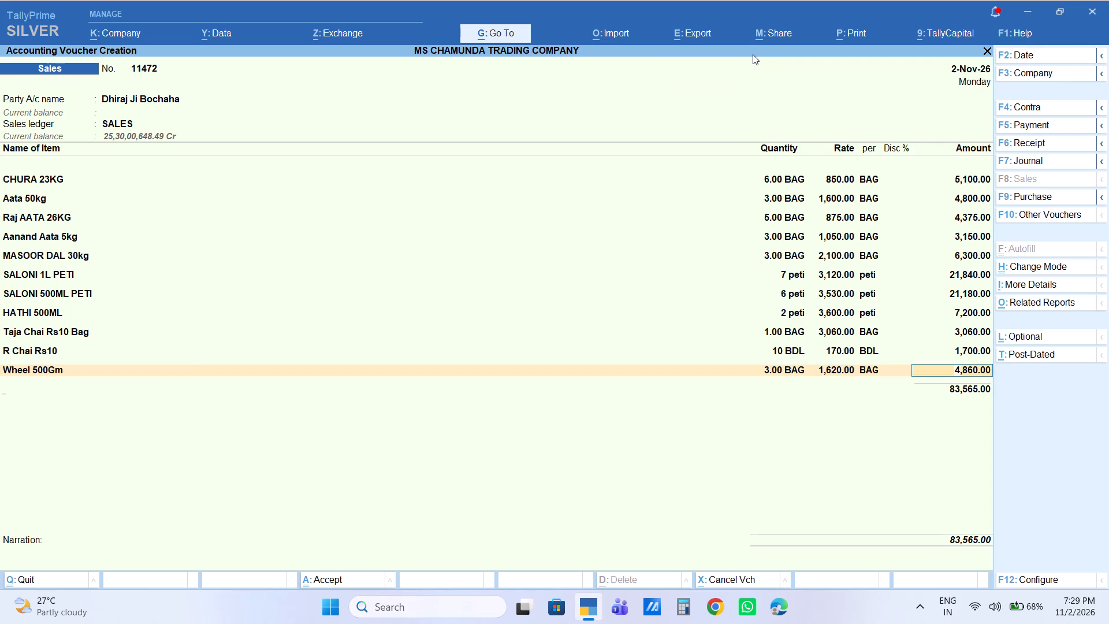
Add the stock item Wheel 1Kg to the voucher with a quantity of 3 BAG at its default rate.
text(whee)
key(Down)
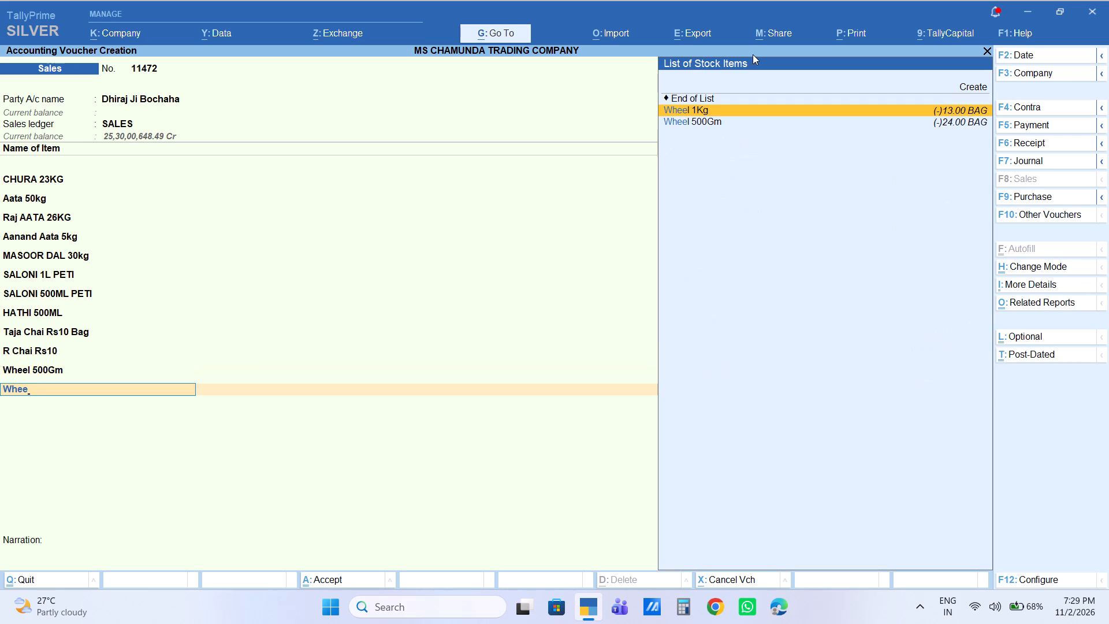
key(Return)
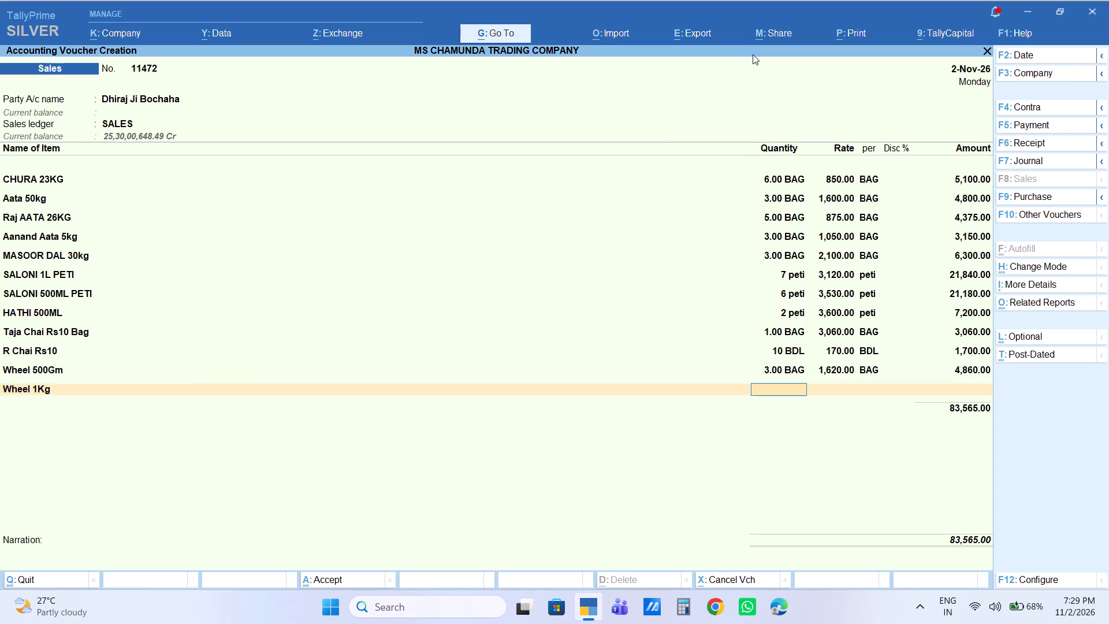
key(3)
key(Return)
key(Return)
key(Return)
key(Return)
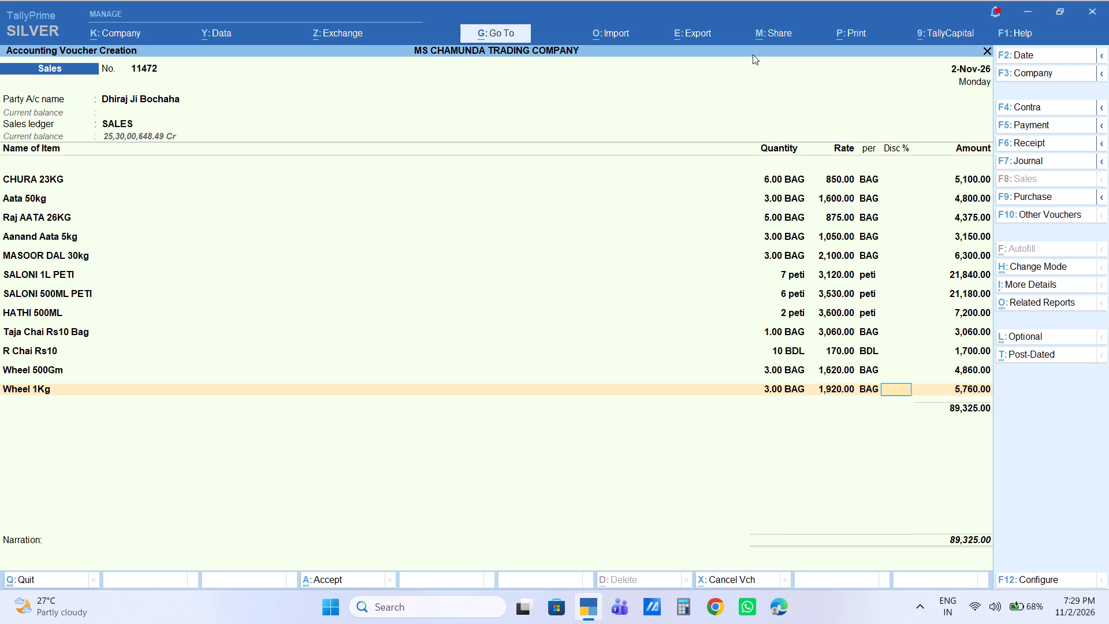
key(Return)
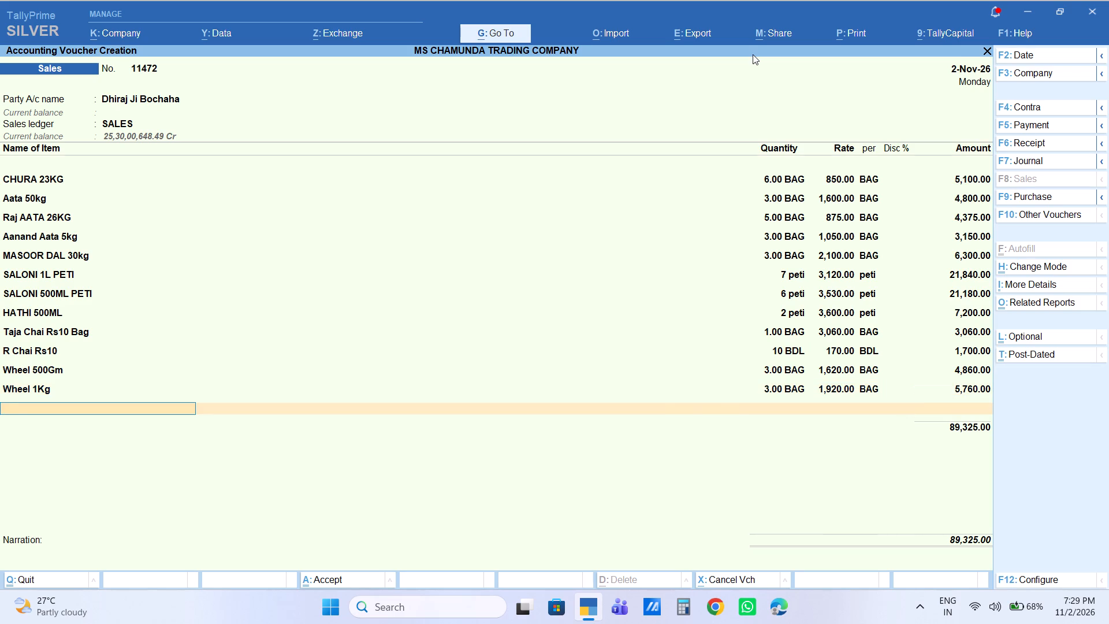
Add the stock item Surf Excel Rs10 Bag to the voucher with a quantity of 3 BAG at its default rate.
text(surf)
key(Down)
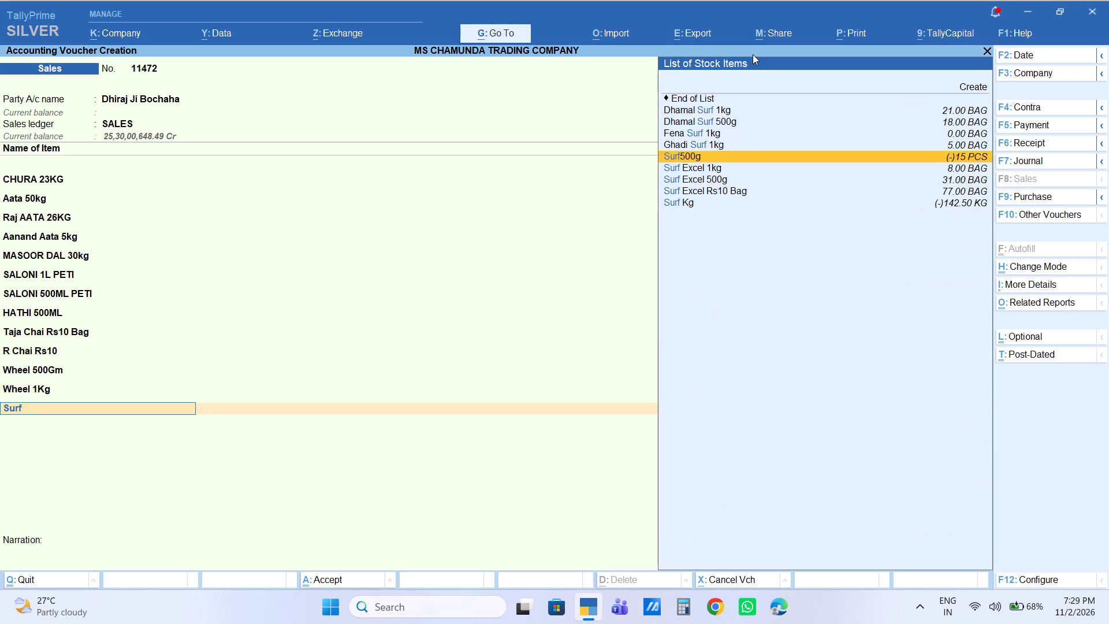
key(Down)
key(Down)
key(Down)
key(Return)
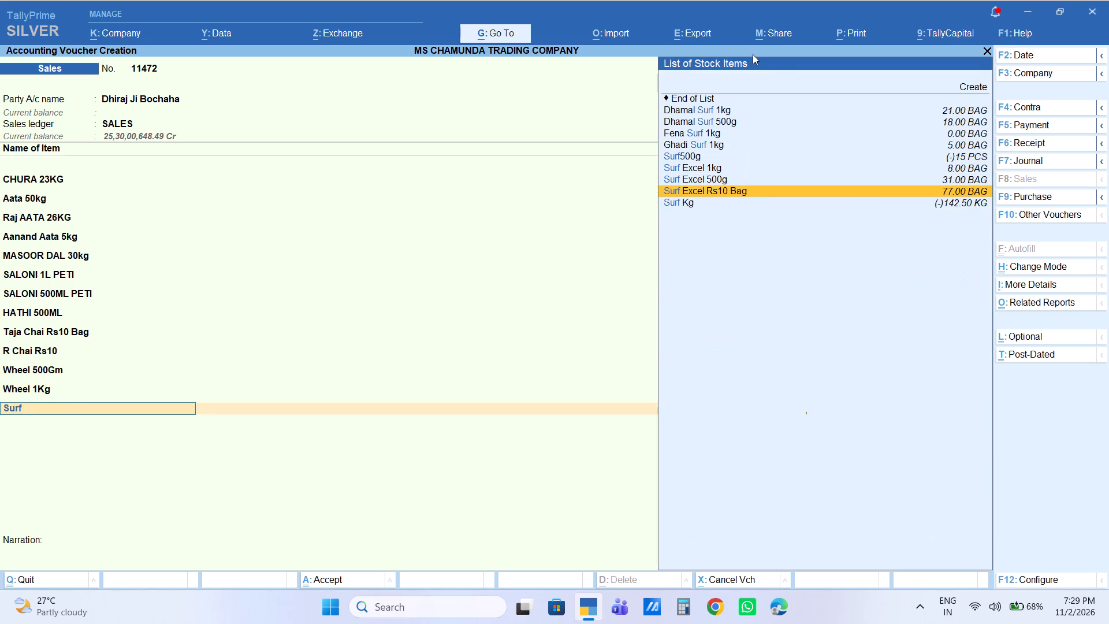
key(3)
key(Return)
key(Return)
key(Return)
key(Return)
key(Return)
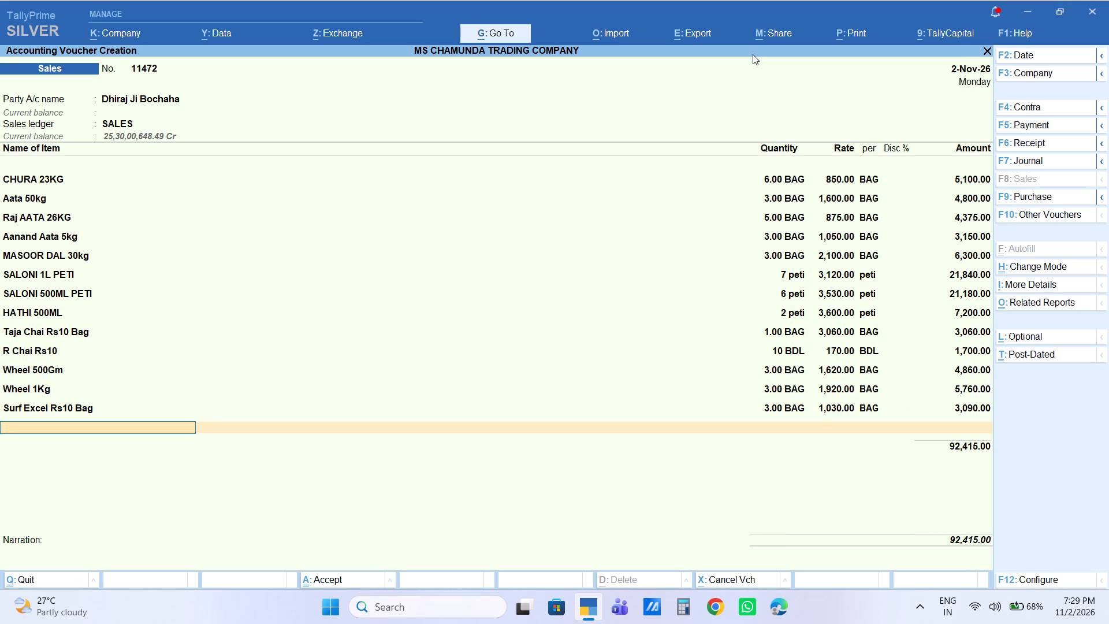
Add the stock item C.P Rs1 Peti to the voucher with a quantity of 2 peti at its default rate.
text(cp)
key(Return)
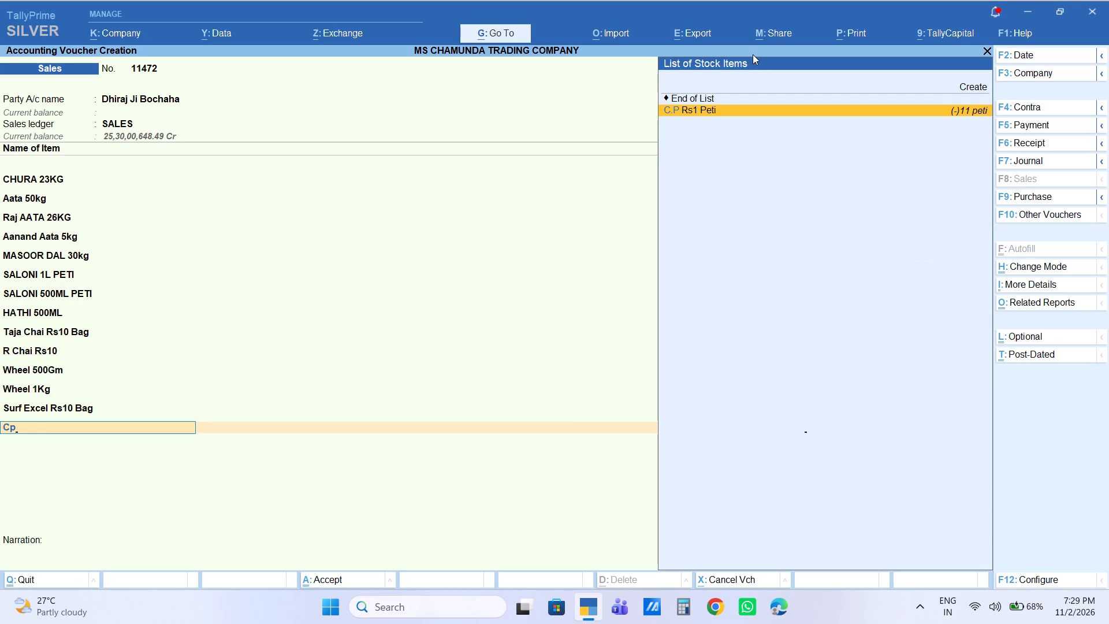
key(2)
key(Return)
key(Return)
key(Return)
key(Return)
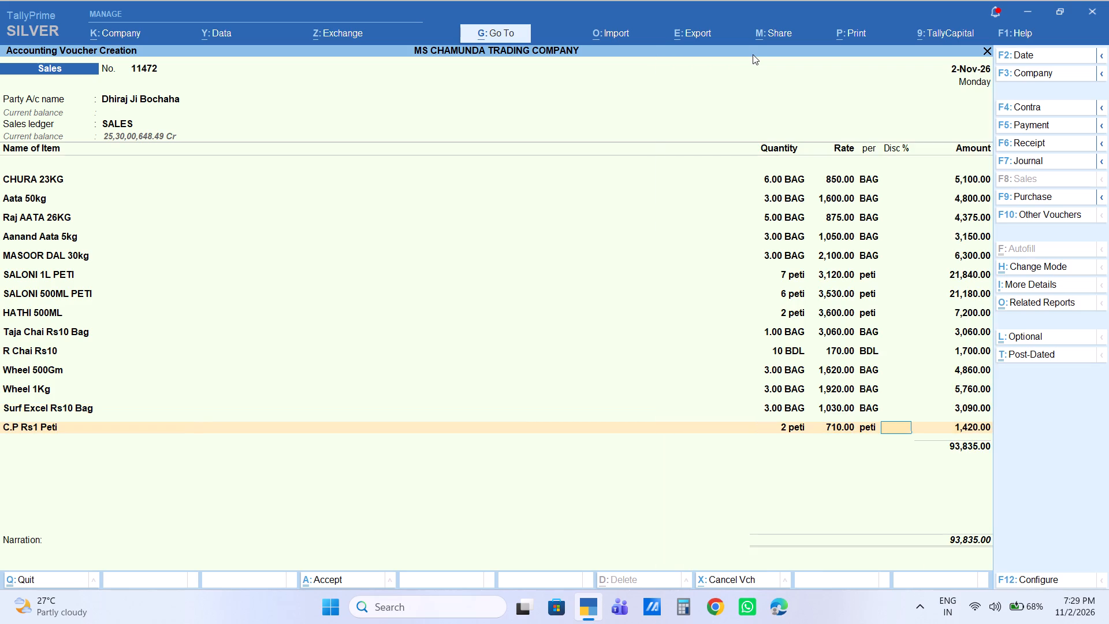
key(Return)
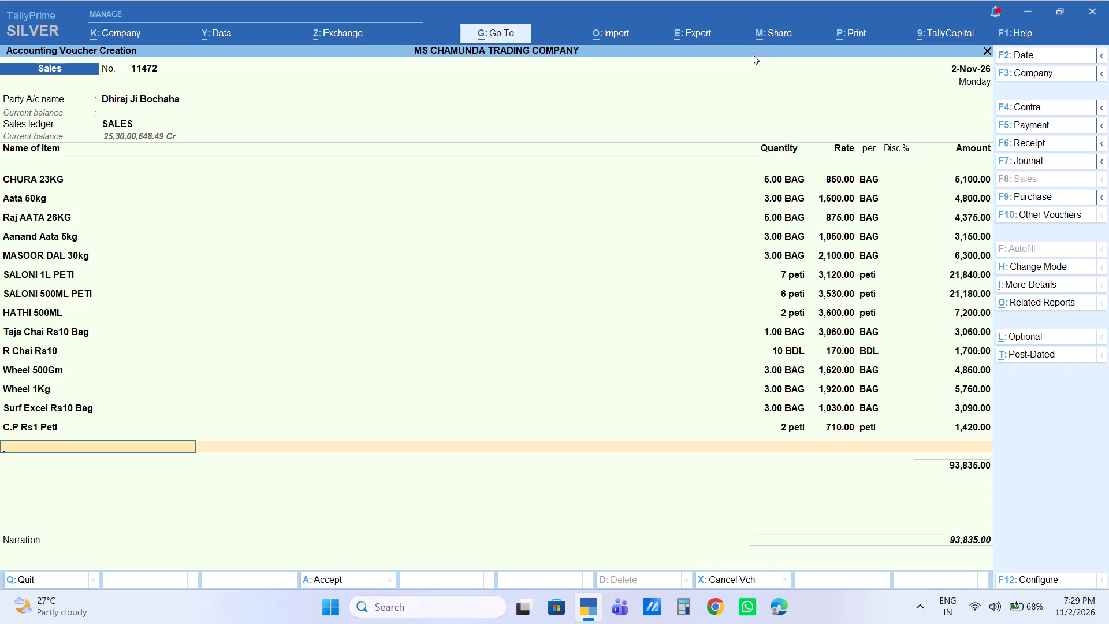
Add the stock item Machis Rs 2 to the voucher with a quantity of 2 peti at its default rate.
text(machis)
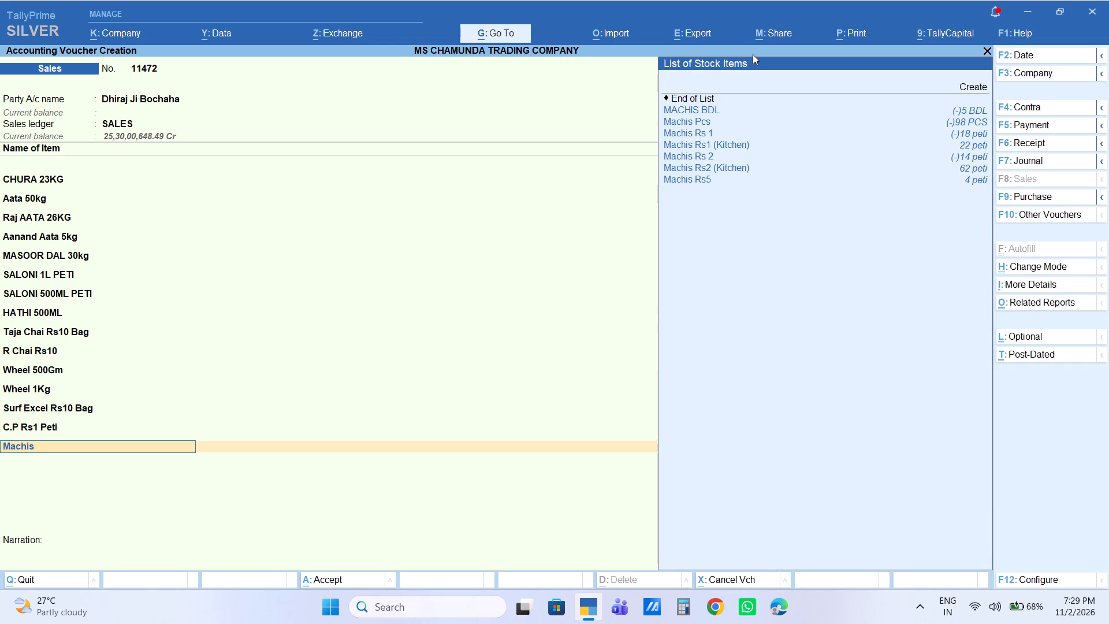
key(Down)
key(Down)
key(Down)
key(Down)
key(Down)
key(Return)
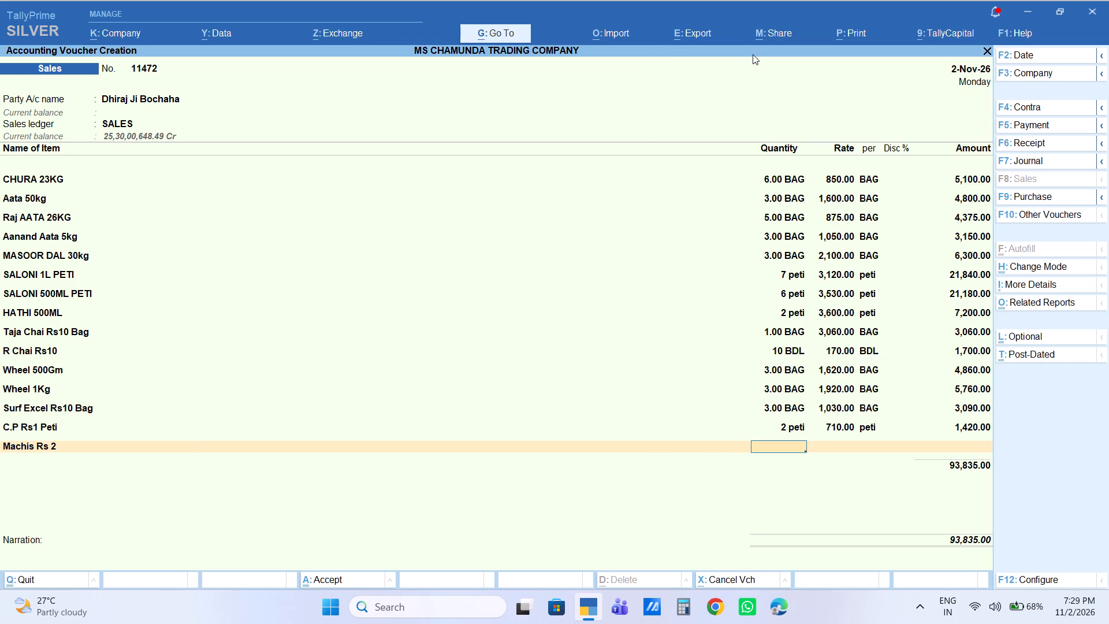
key(2)
key(Return)
key(Return)
key(Return)
key(Return)
key(Return)
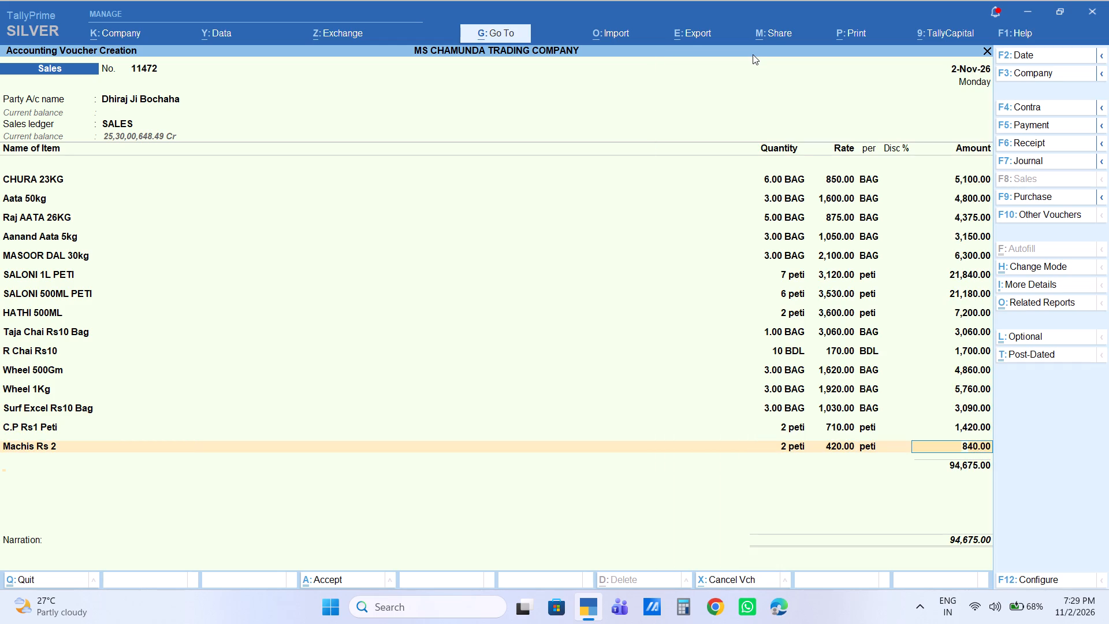
Add the stock item Machis Rs 1 to the voucher with a quantity of 2 peti at its default rate.
text(machis)
key(Down)
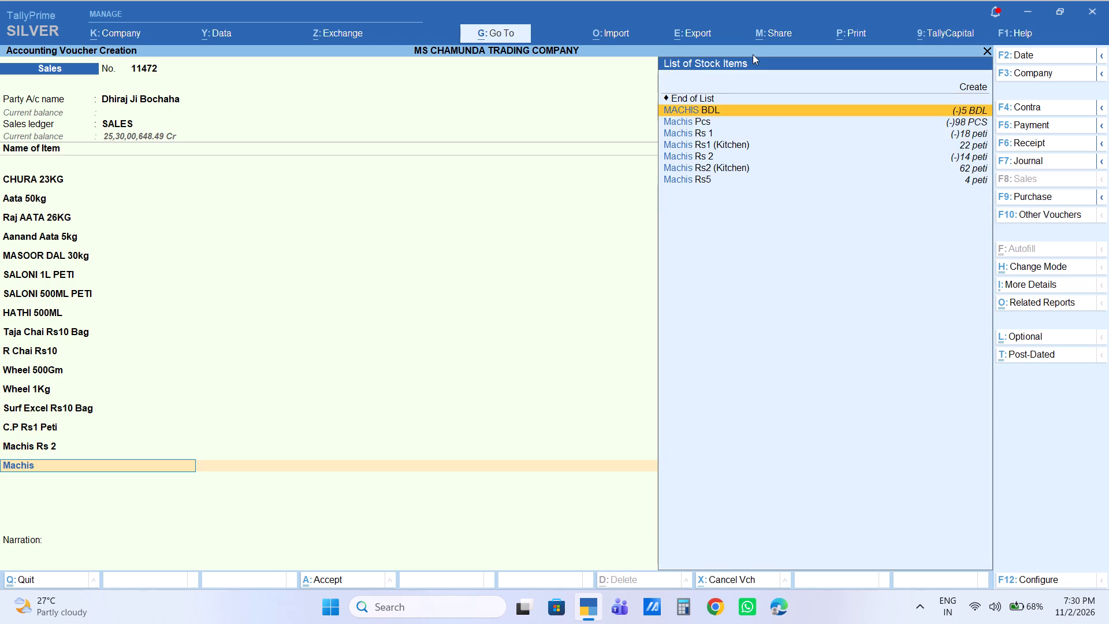
key(Down)
key(Down)
key(Return)
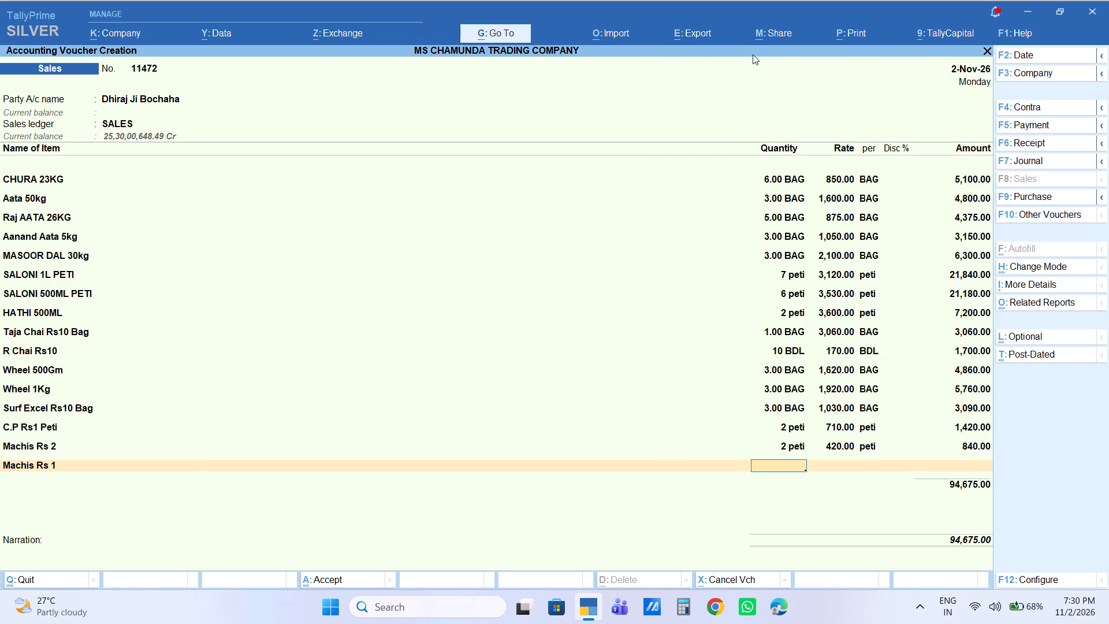
key(2)
key(Return)
key(Return)
key(Return)
key(Return)
key(Return)
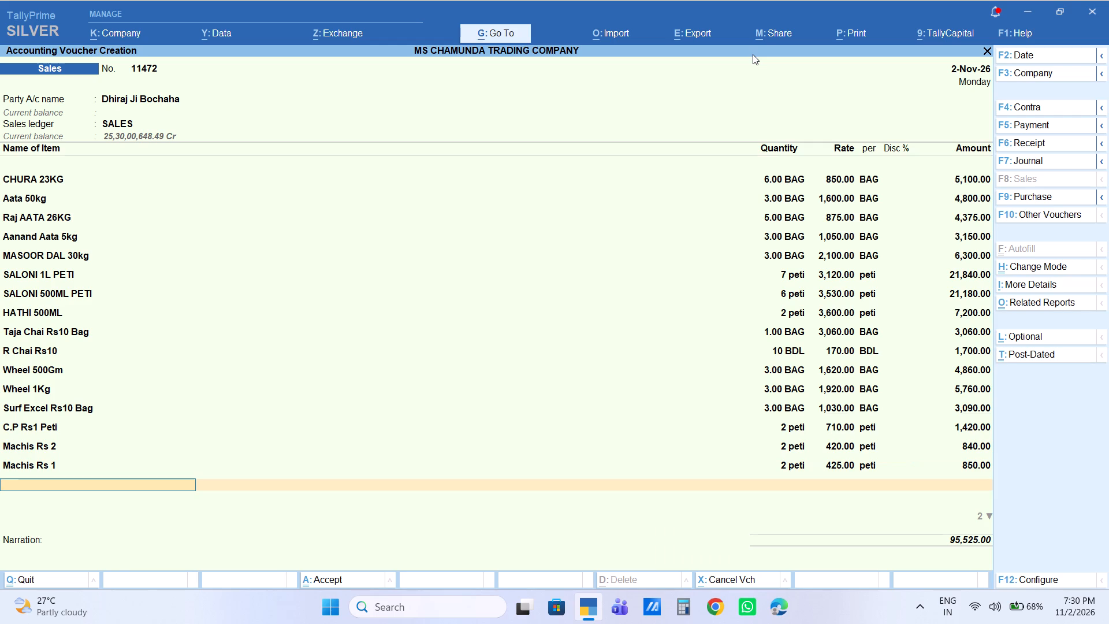
Add the stock item Nepali 1L to the voucher with a quantity of 6 peti at its default rate.
text(nepali)
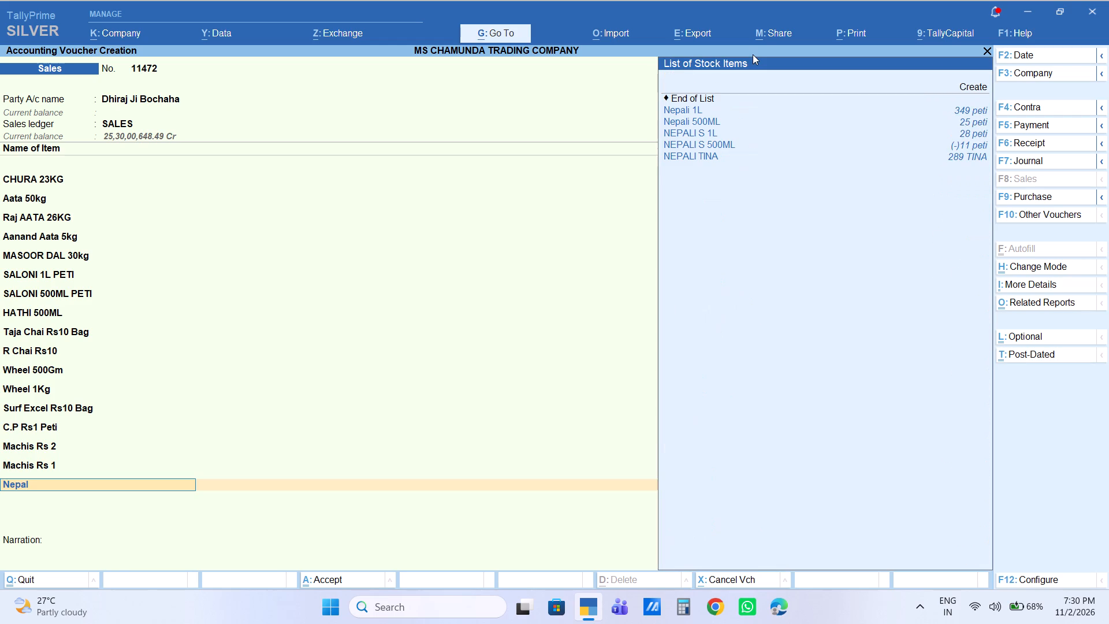
key(Down)
key(Return)
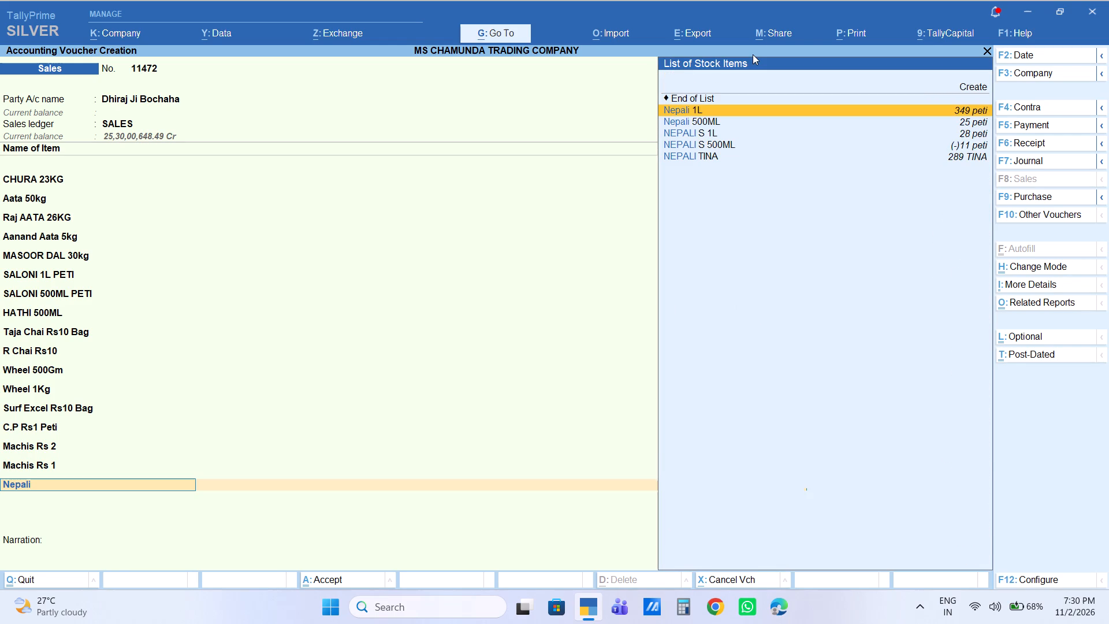
key(6)
key(Return)
key(Return)
key(Return)
key(Return)
key(Return)
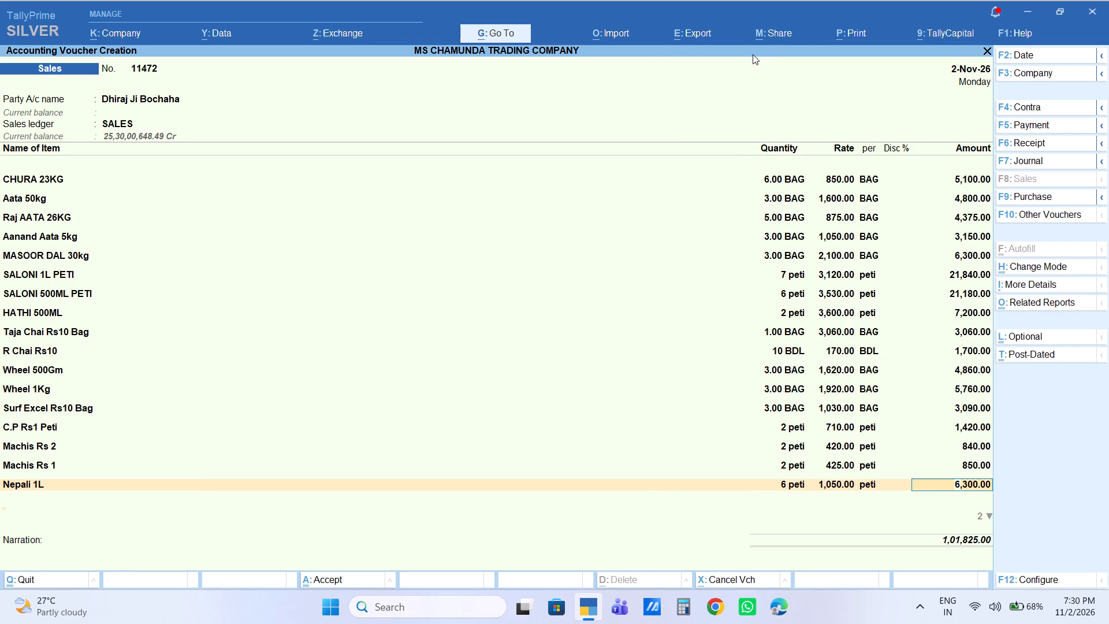
Add the stock item Nepali 500ML to the voucher with a quantity of 6 peti at its default rate.
text(nepali)
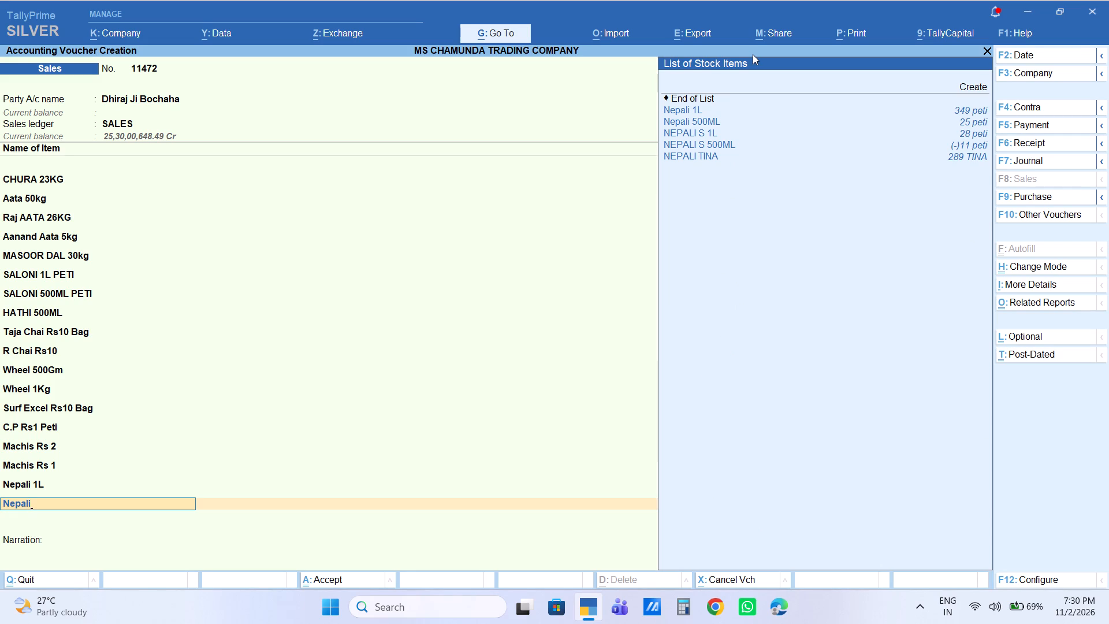
key(Down)
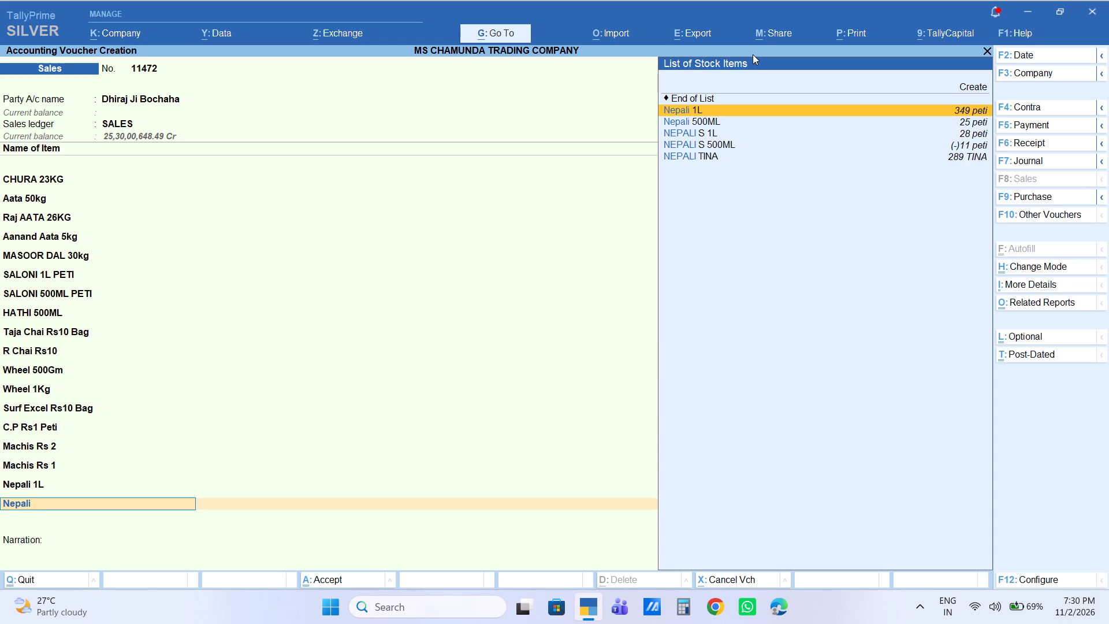
key(Down)
key(Down)
key(Up)
key(Return)
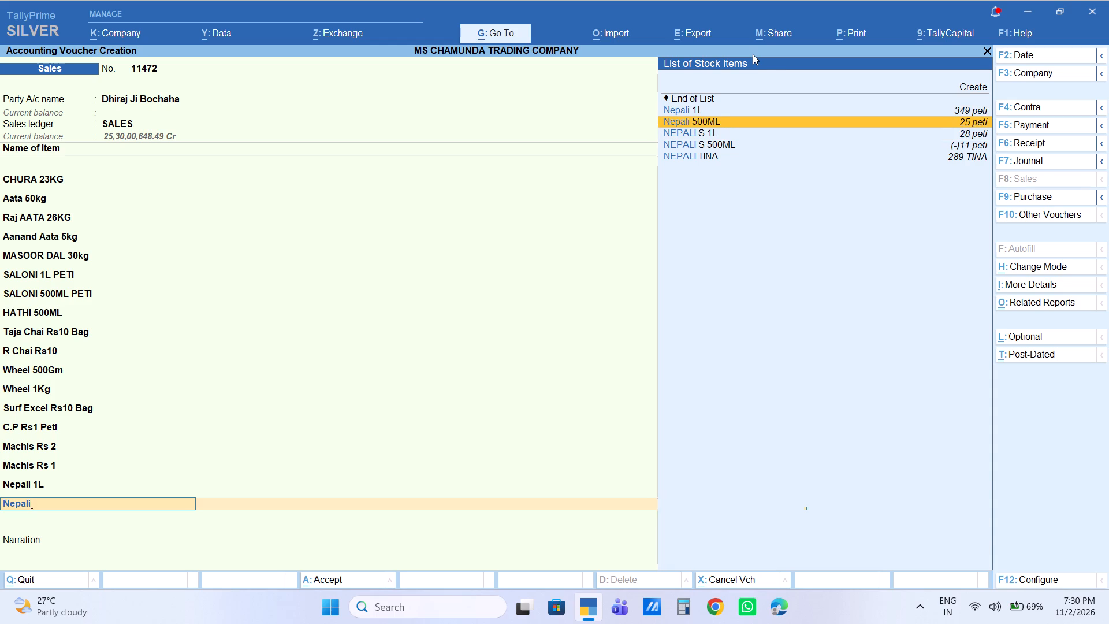
key(6)
key(Return)
key(Return)
key(Return)
key(Return)
key(Return)
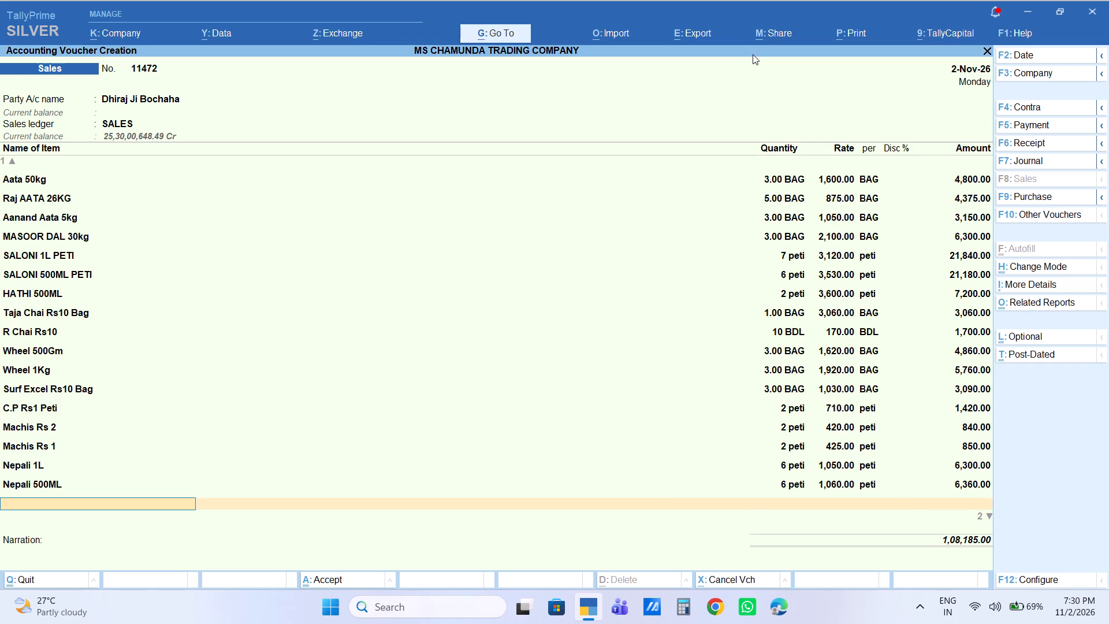
Add the stock item FORTUNE 1L PETI to the voucher with a quantity of 5 peti at its default rate.
text(fort)
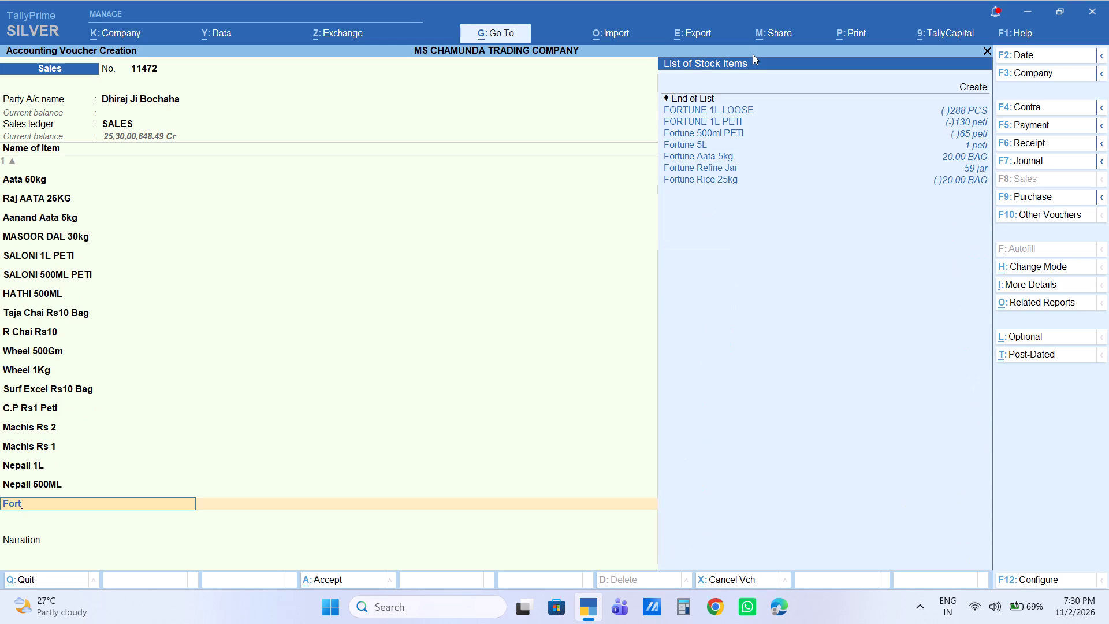
key(Down)
key(Down)
key(Return)
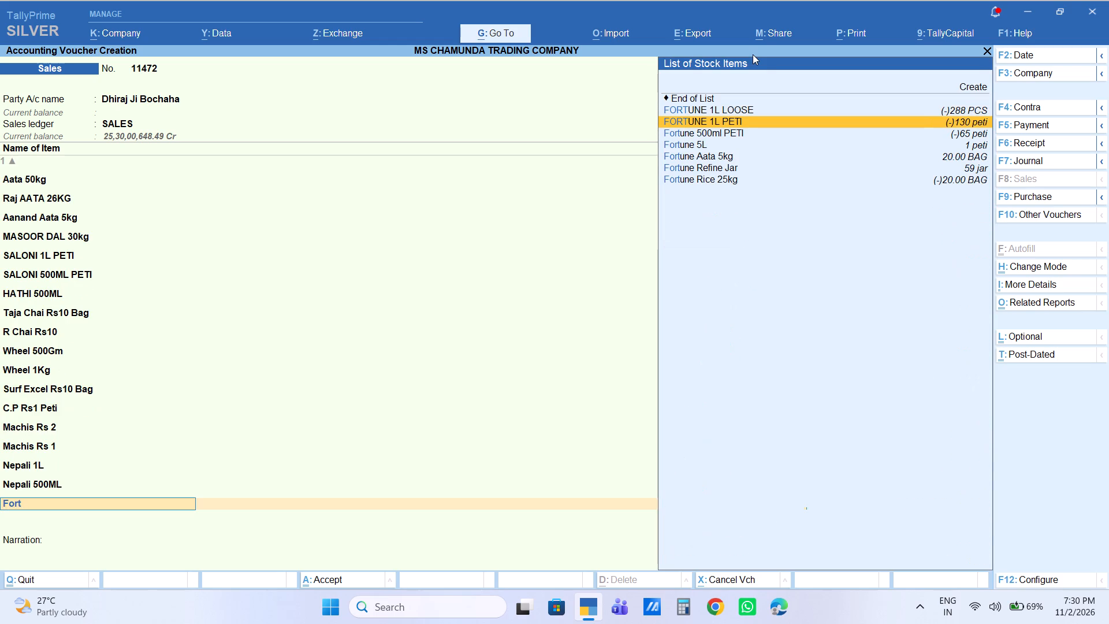
key(5)
key(Return)
key(Return)
key(Return)
key(Return)
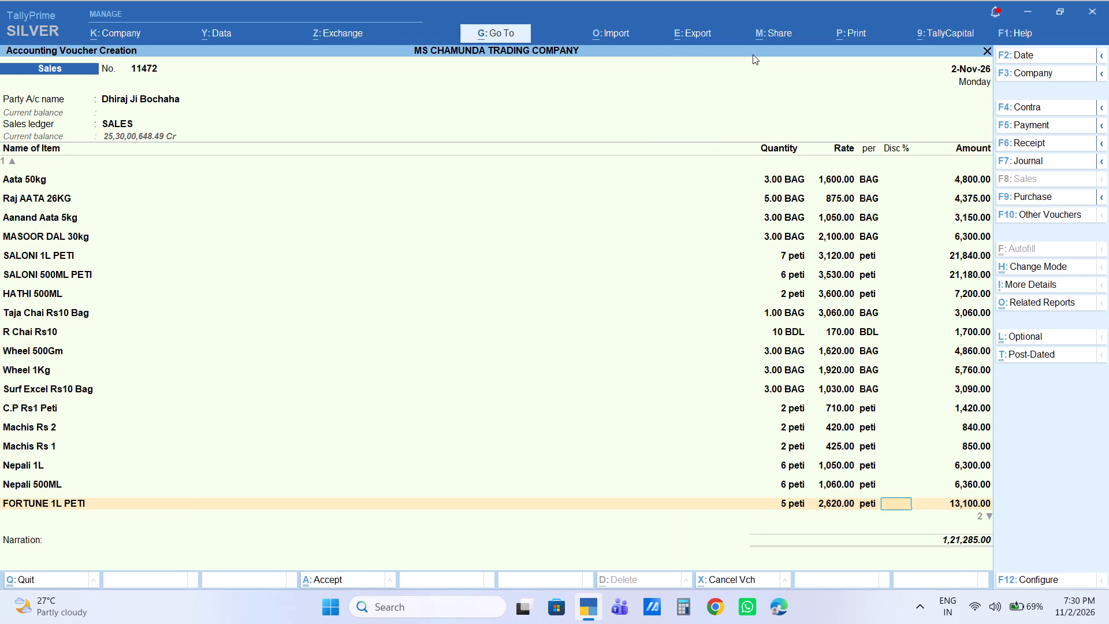
key(Return)
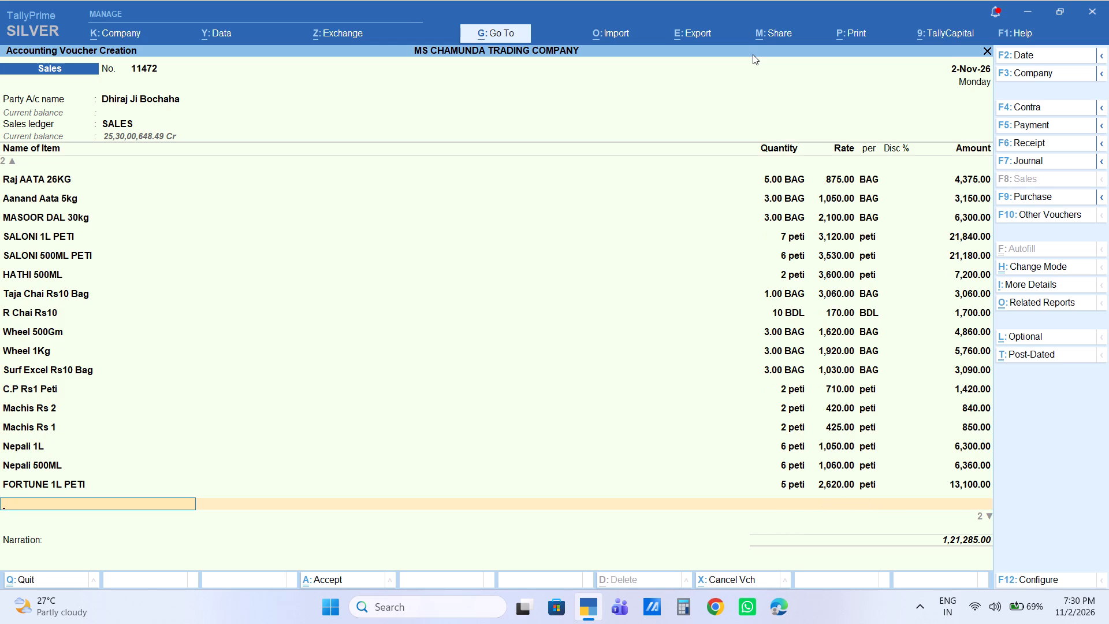
Add the stock item Fortune 500ml PETI to the voucher with a quantity of 5 peti at its default rate.
text(fort)
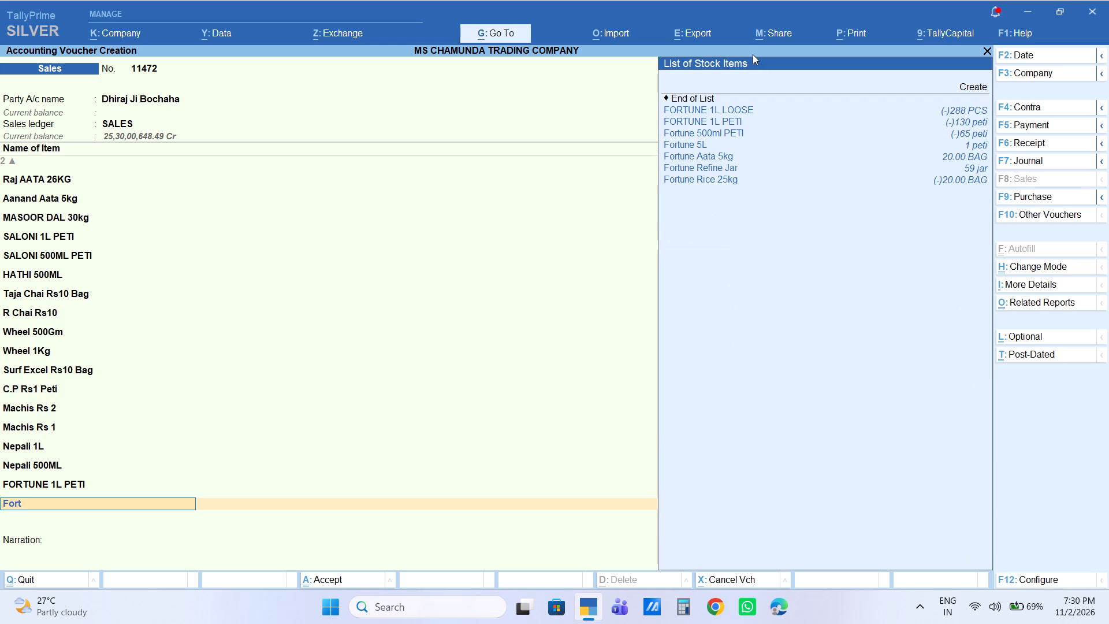
key(Down)
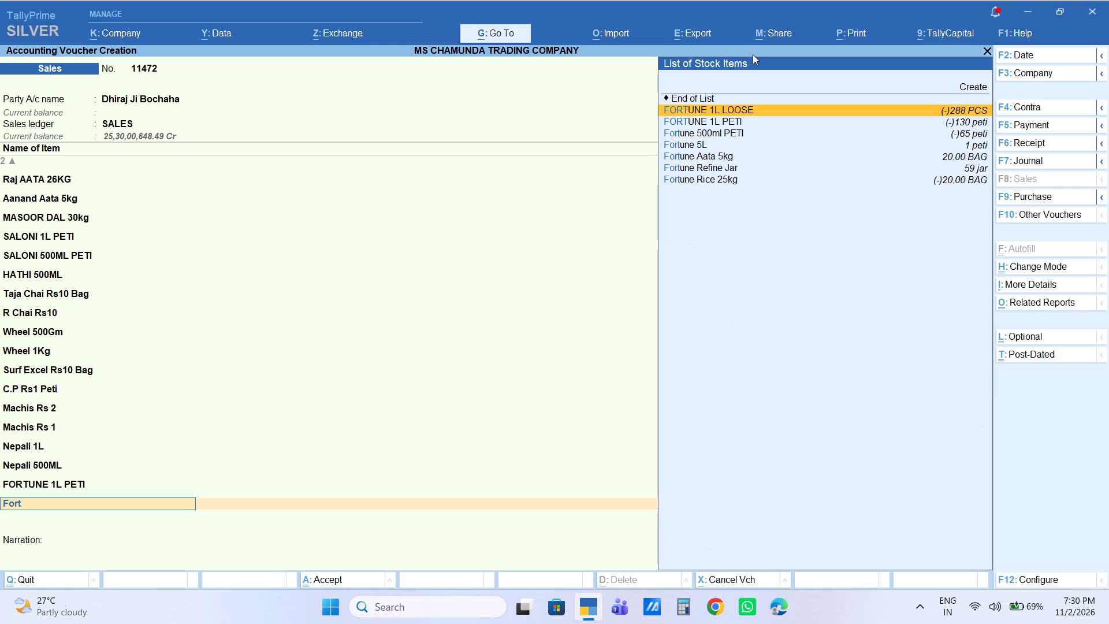
key(Down)
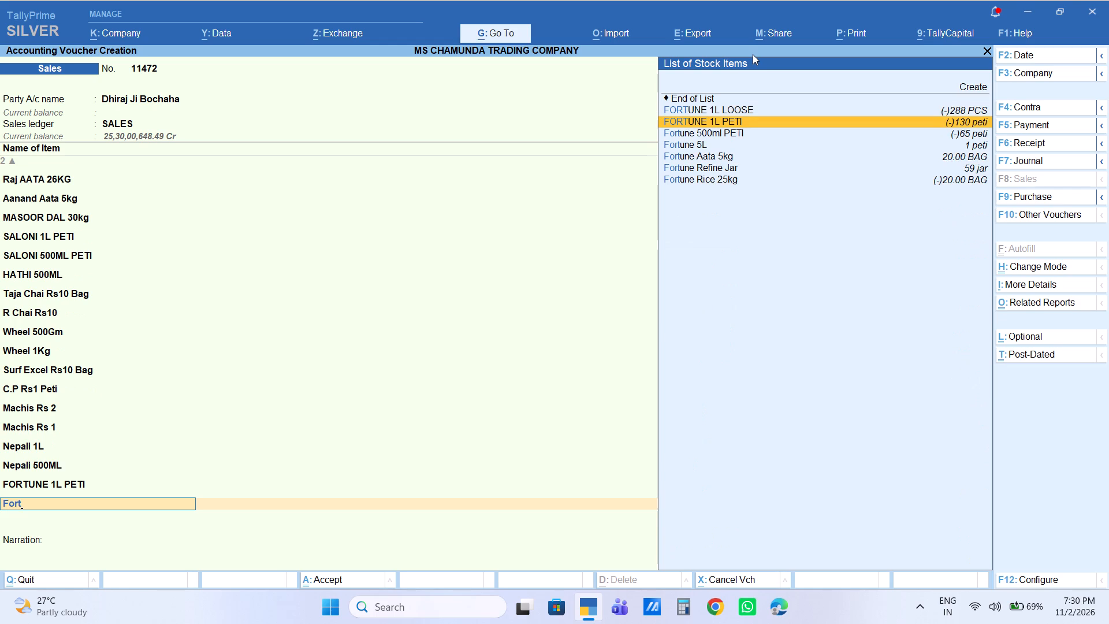
key(Down)
key(Return)
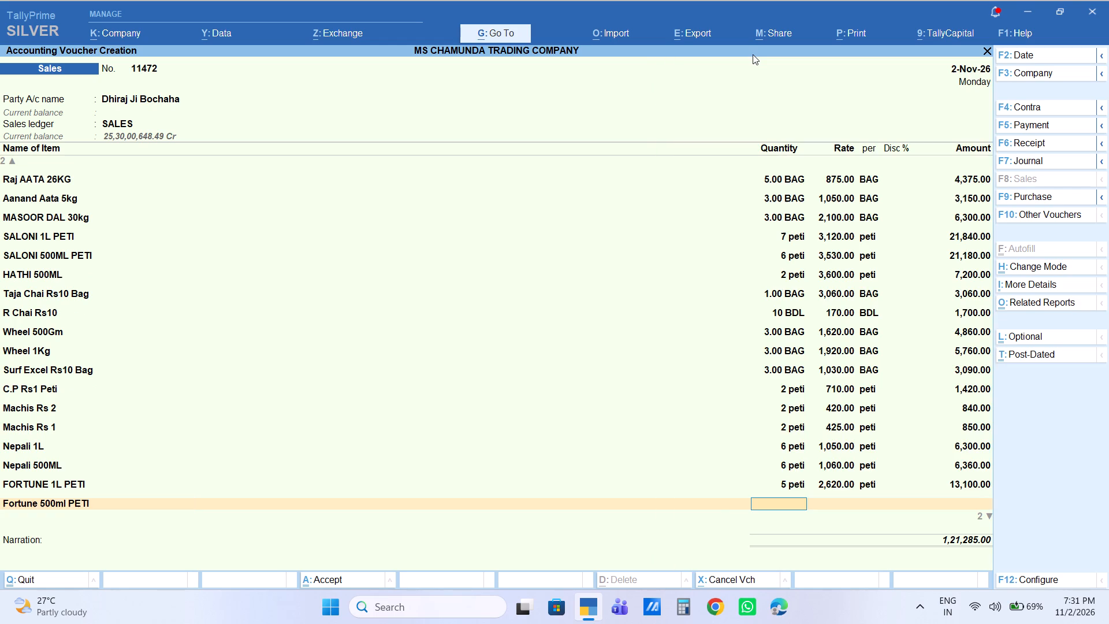
key(5)
key(Return)
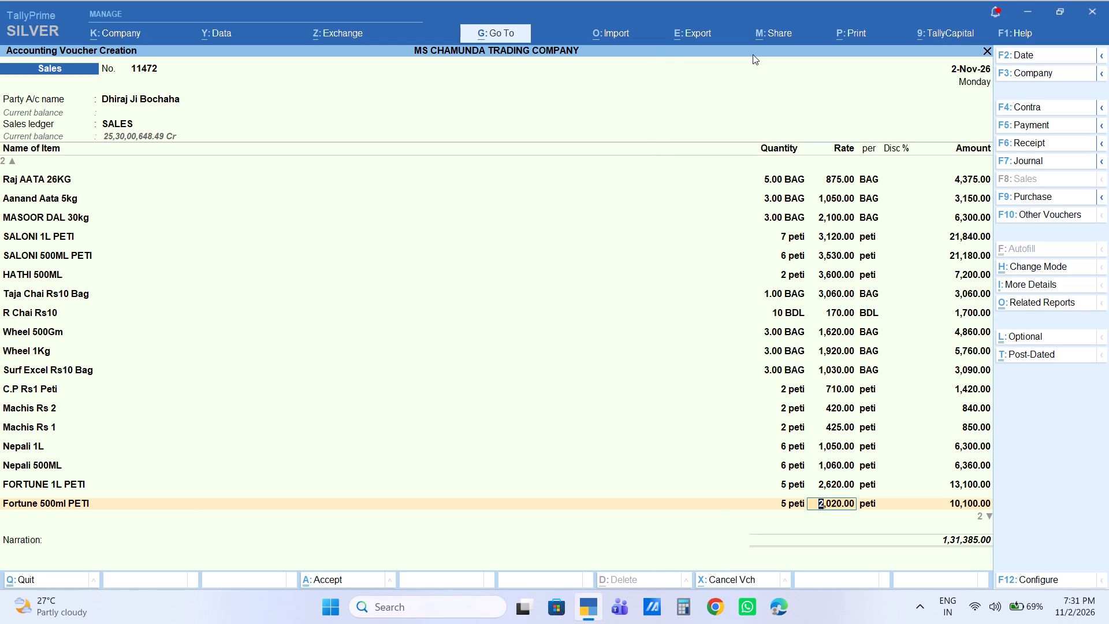
key(Return)
key(Return)
key(Return)
key(Return)
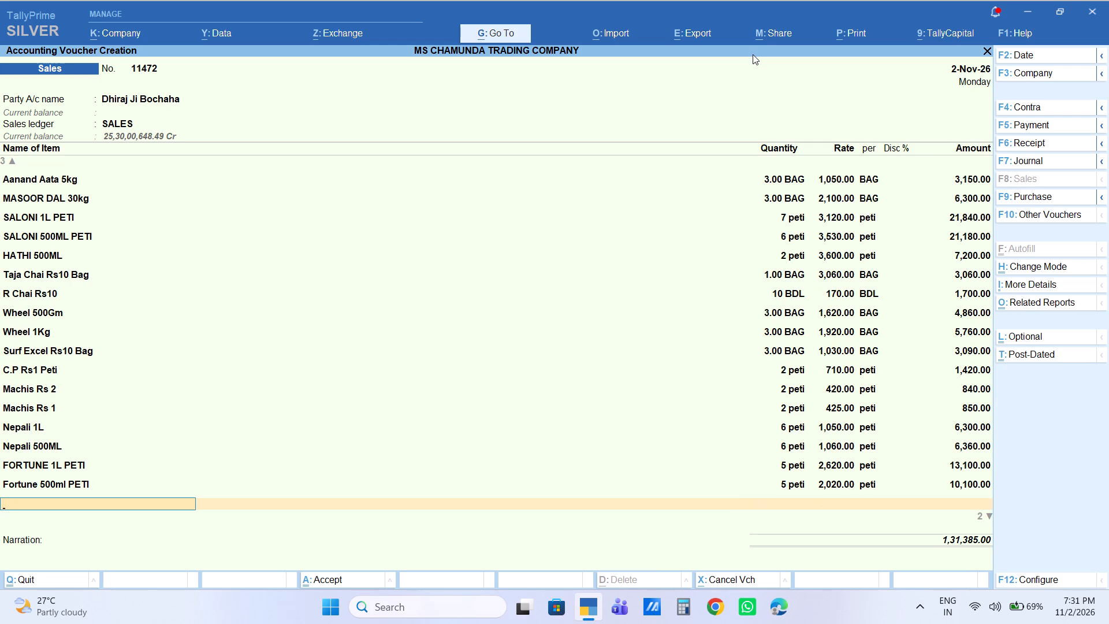
Add the stock item Tejpatta 10KG to the voucher with a quantity of 1 bag at its default rate.
text(tejp)
key(Down)
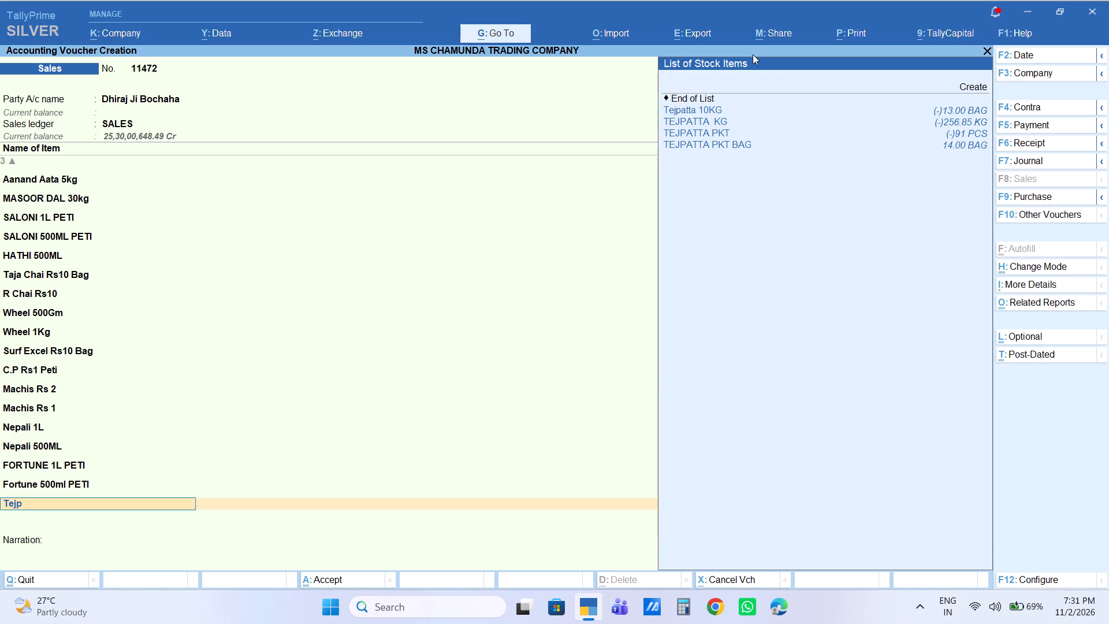
key(Return)
key(1)
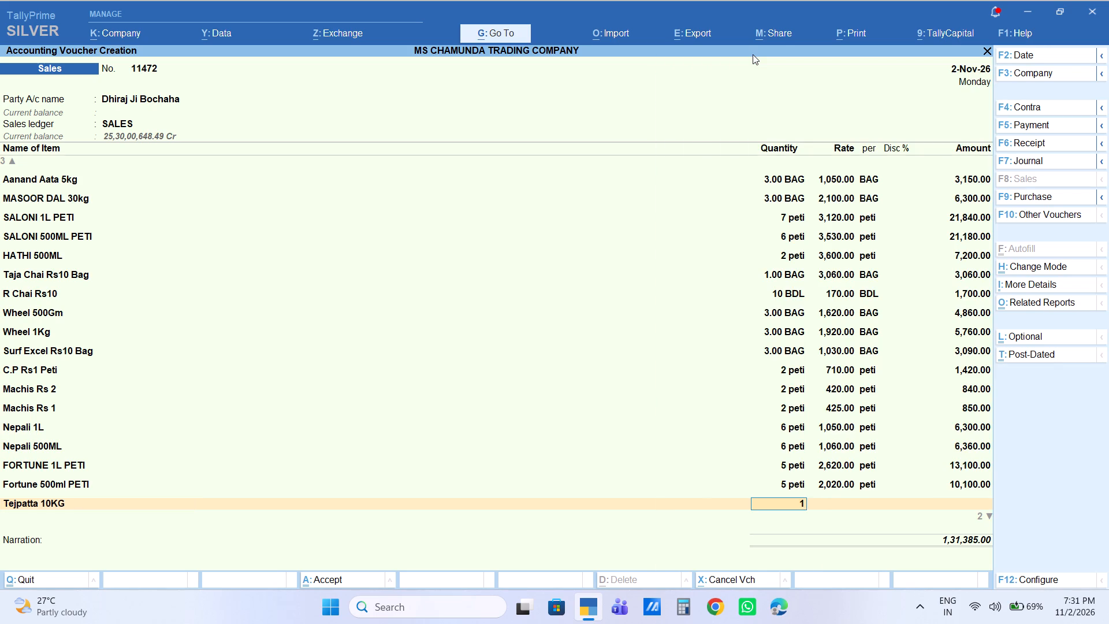
key(Return)
key(Return)
key(Return)
key(Return)
key(Return)
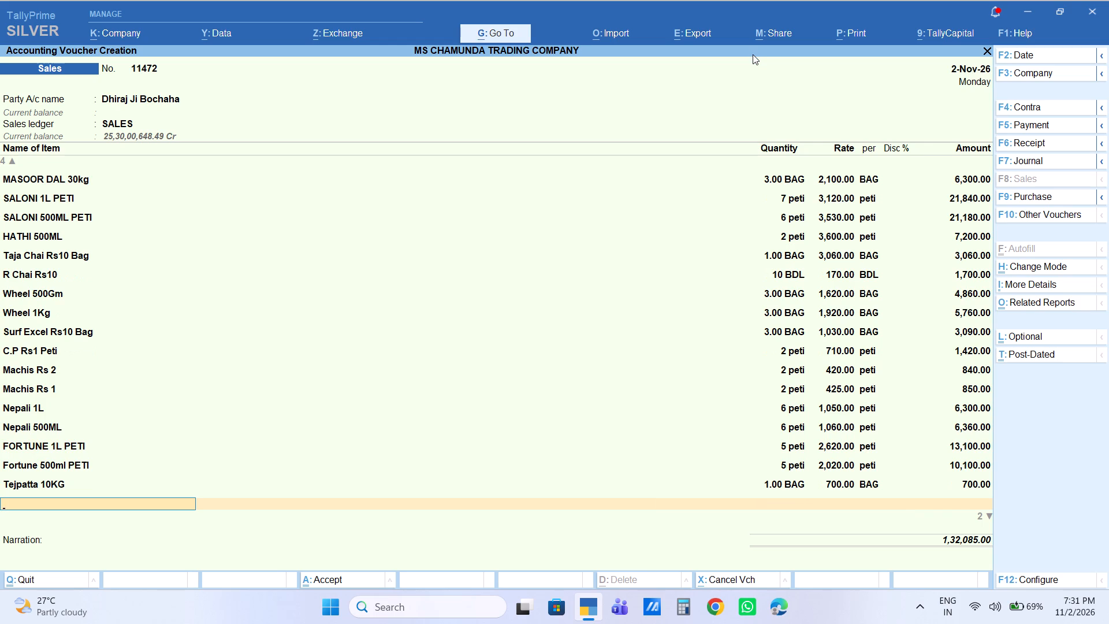
Add the stock item LAHSUN BB to the voucher with a quantity of 38 kg at its default rate.
text(lahs)
key(Down)
key(Down)
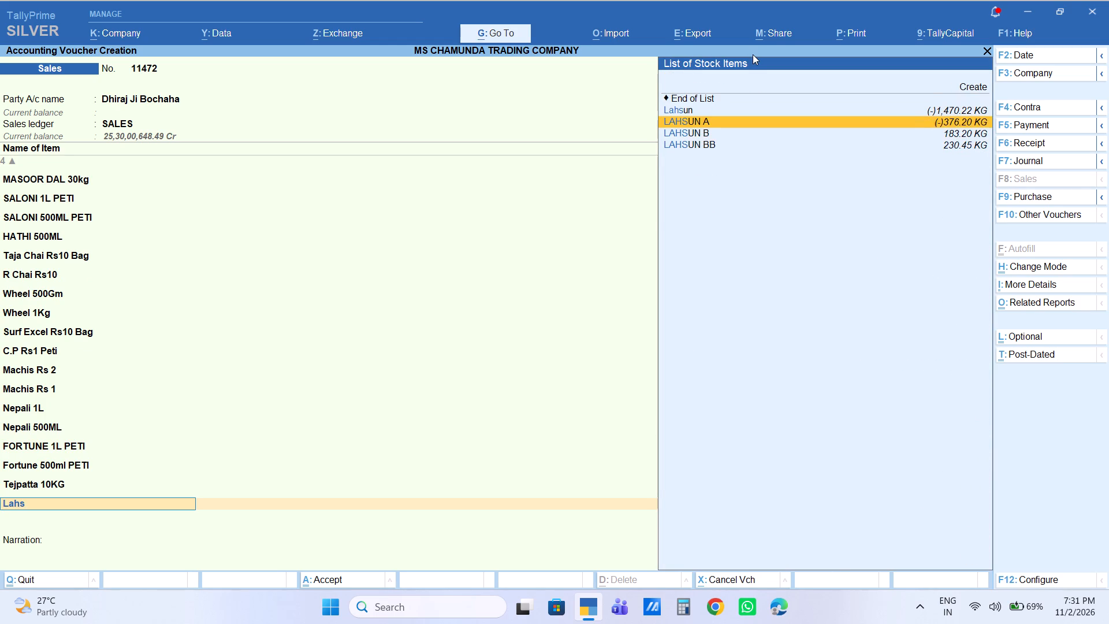
key(Down)
key(Down)
key(Down)
key(Return)
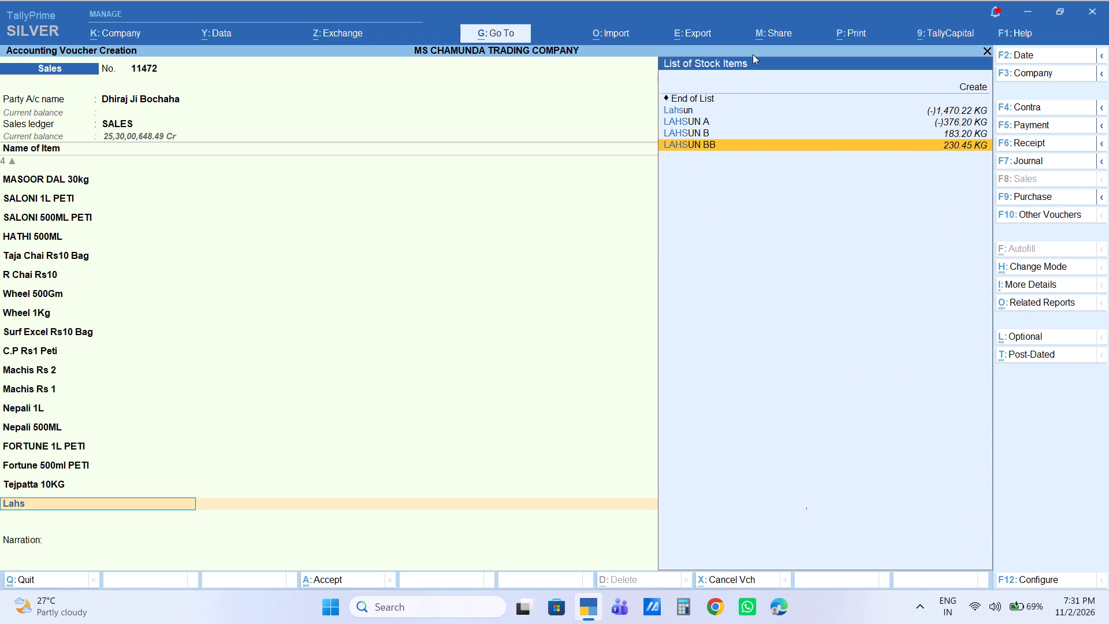
text(38)
key(Return)
key(Return)
key(Return)
key(Return)
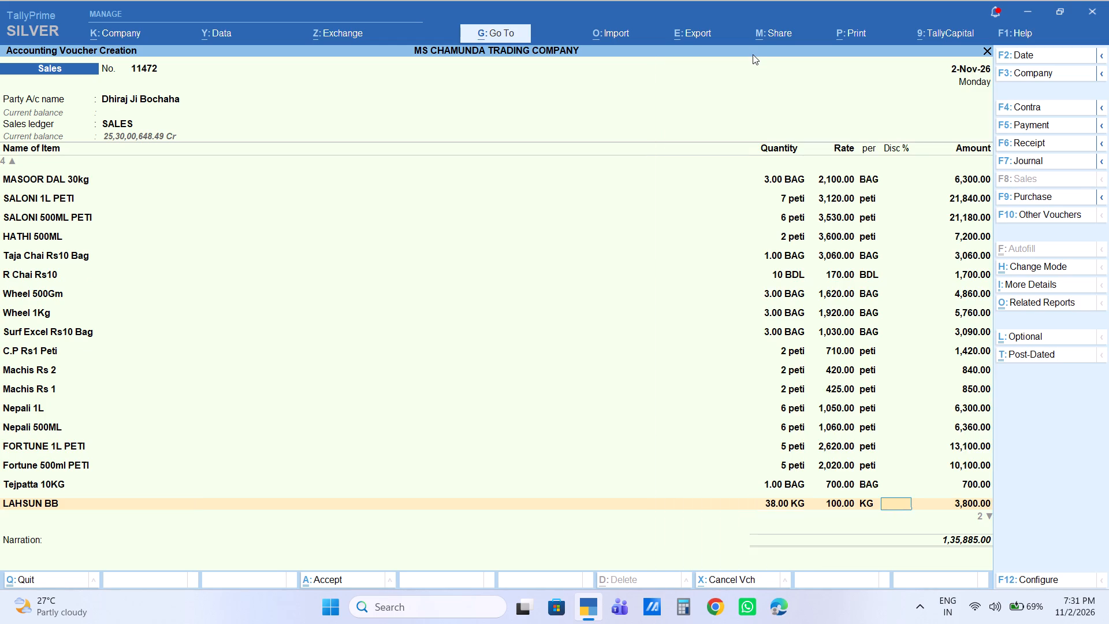
key(Return)
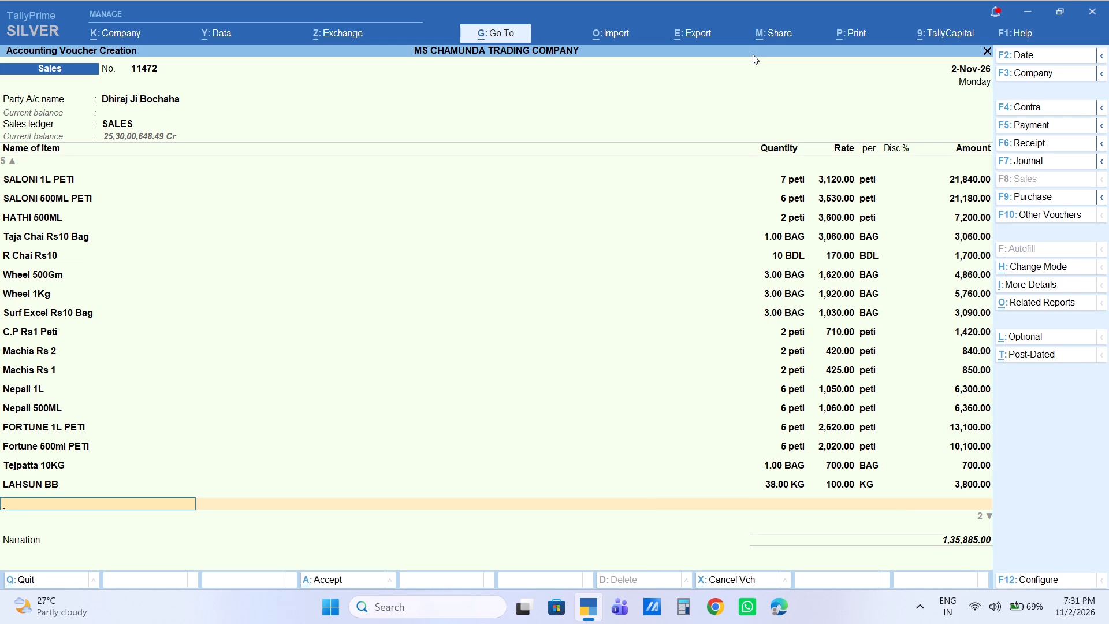
Add the stock item Machli Chips 5kg to the voucher with a quantity of 2 jhola at its default rate.
text(machli)
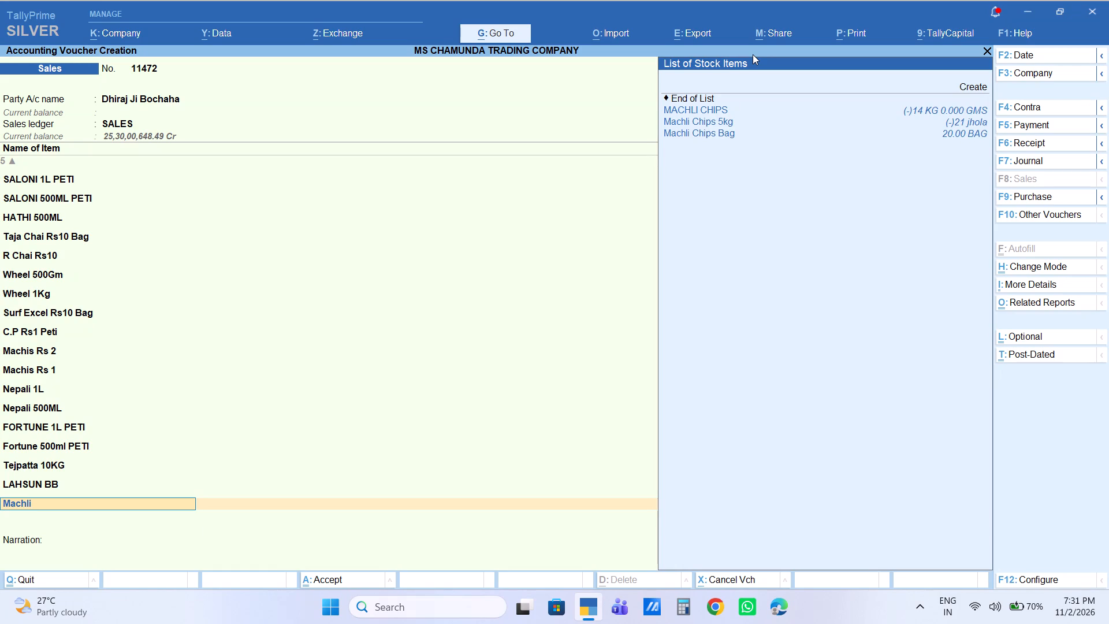
key(Down)
key(Down)
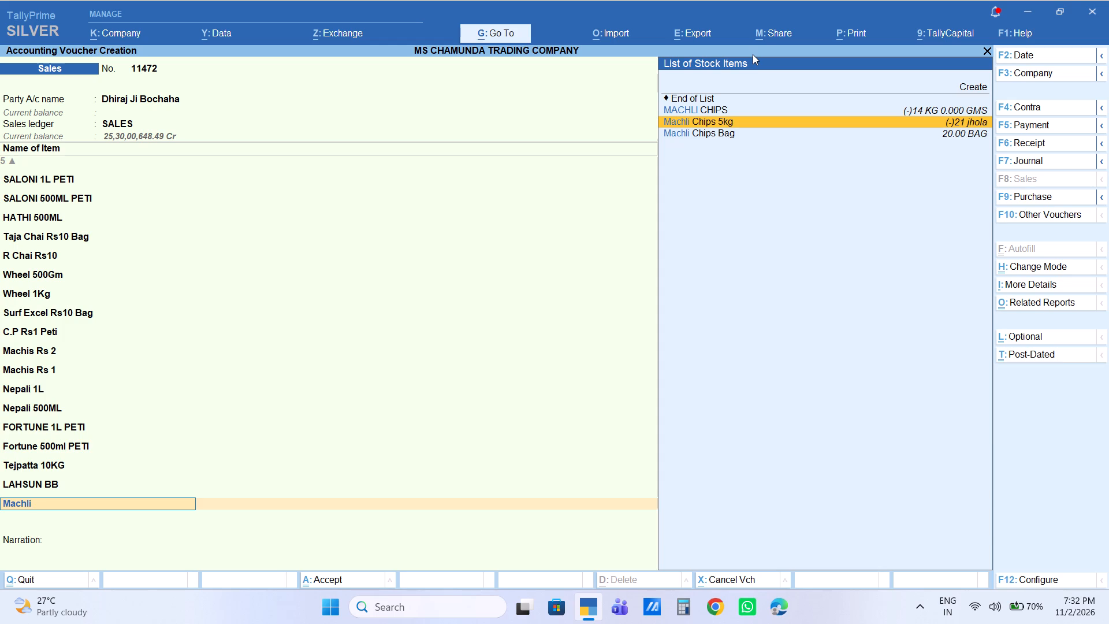
key(Return)
key(2)
key(Return)
key(Return)
key(Return)
key(Return)
key(Return)
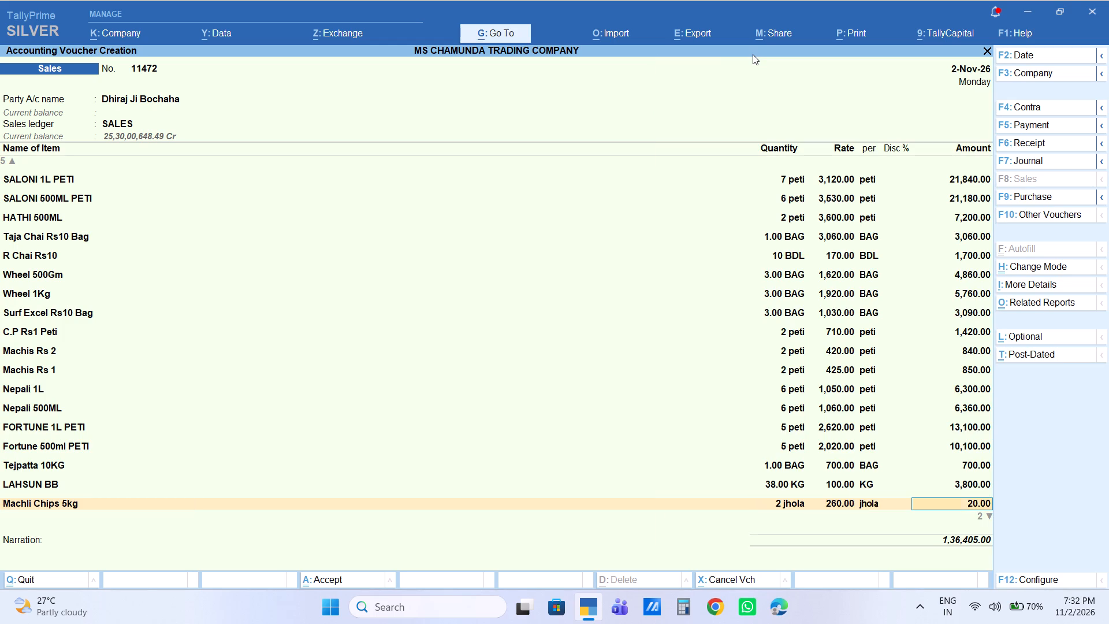
Add the stock item KAMDHENU 25KG to the voucher with a quantity of 15 bags at its default rate.
text(kamd)
key(Return)
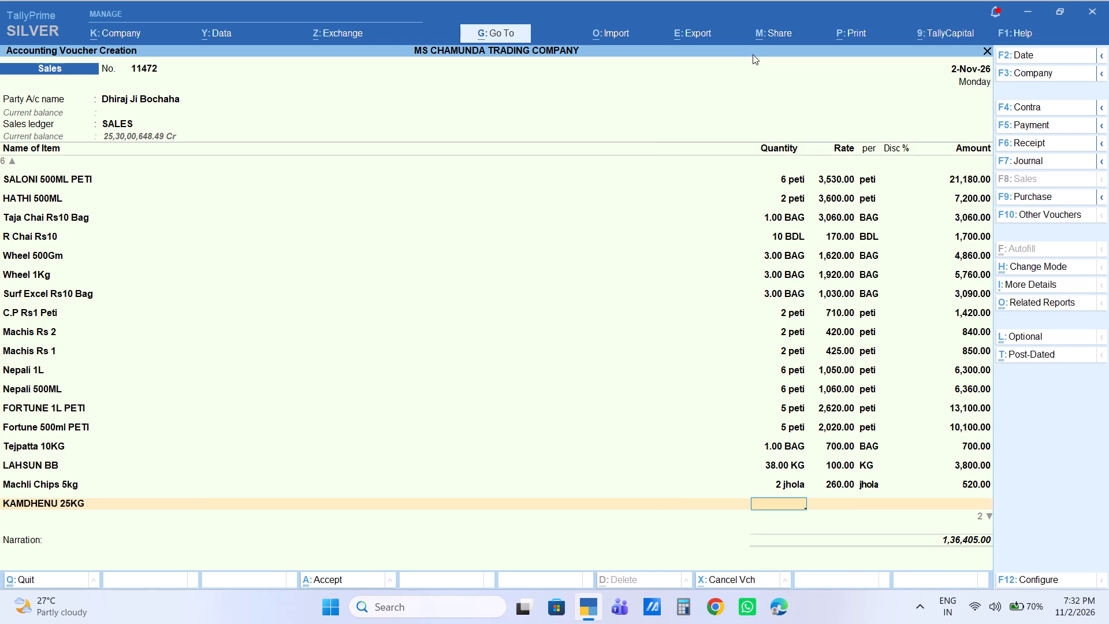
text(15)
key(Return)
key(Return)
key(Return)
key(Return)
key(Return)
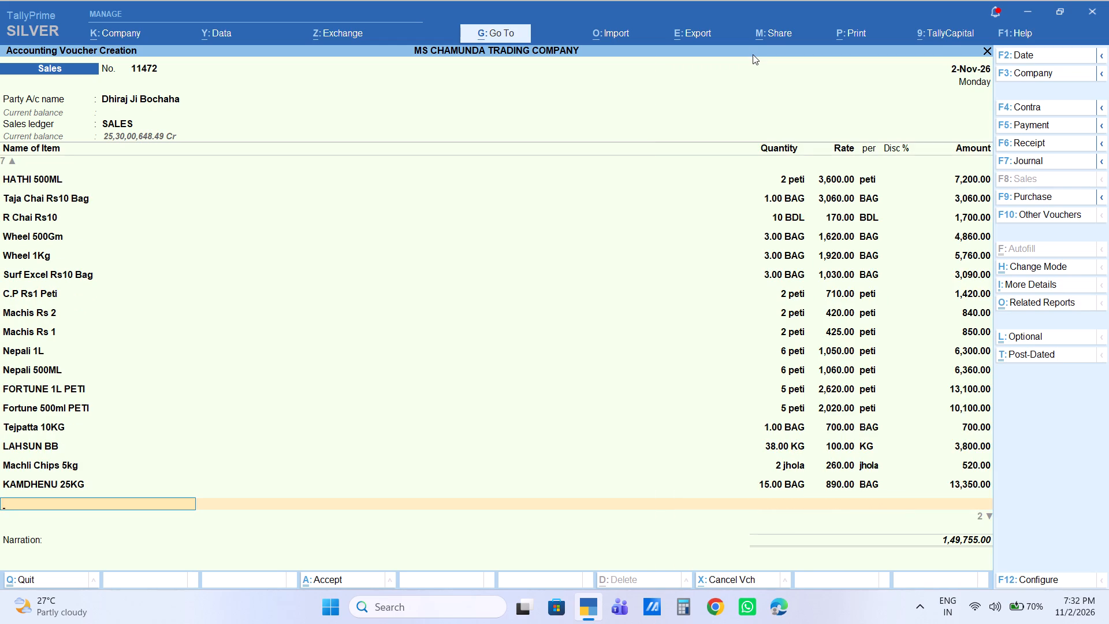
Add the stock item BUDHA BHOG 25KG to the voucher with a quantity of 15 bags at its default rate.
text(budha)
key(Return)
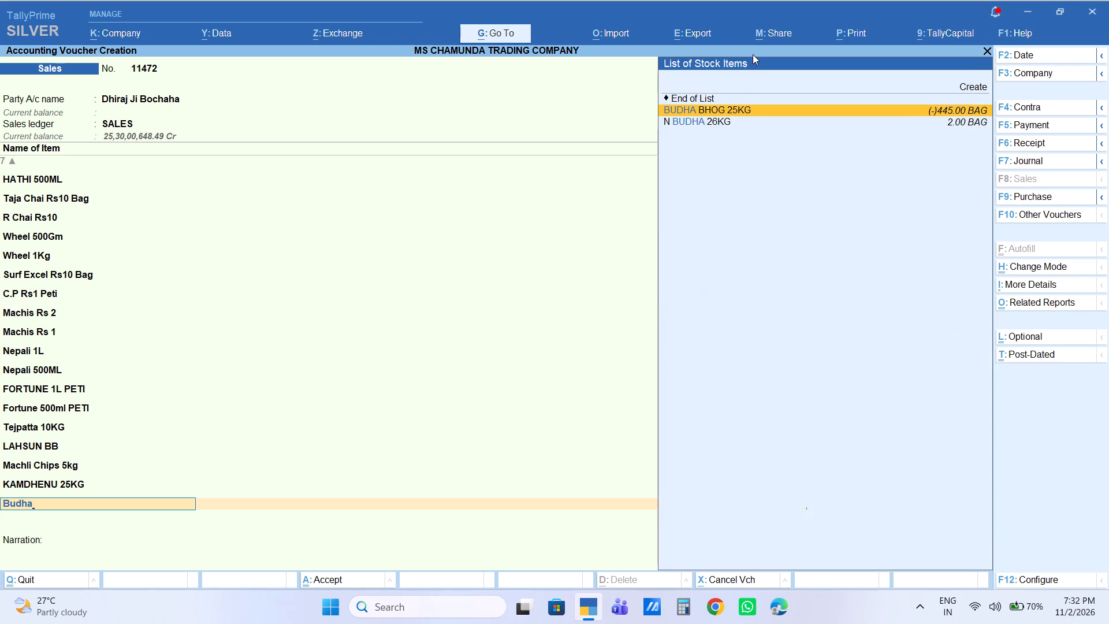
text(15)
key(Return)
key(Return)
key(Return)
key(Return)
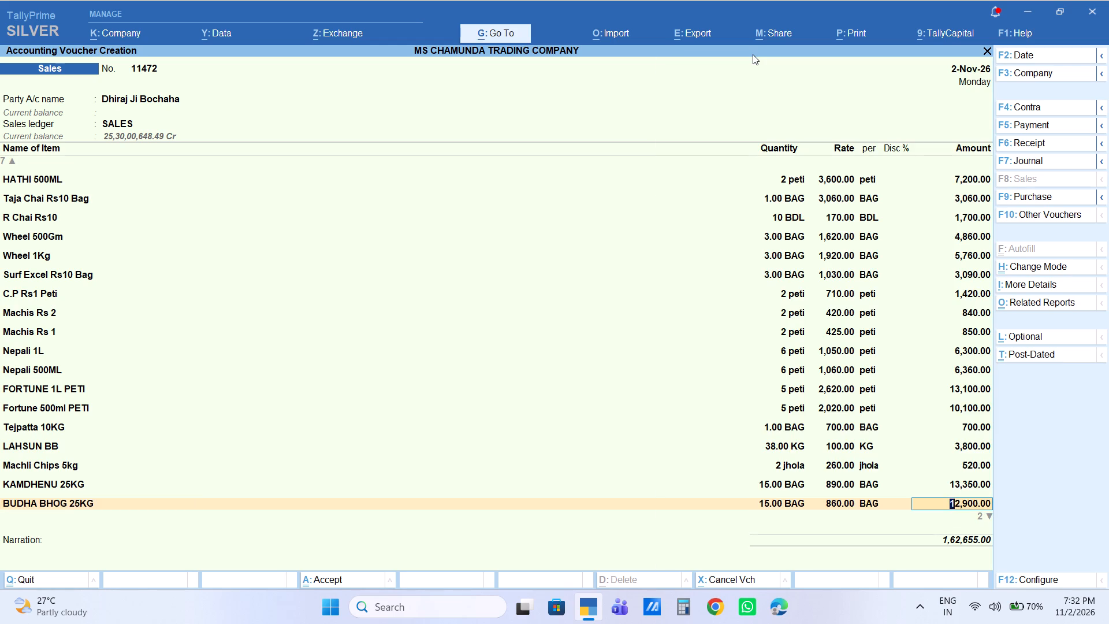
key(Return)
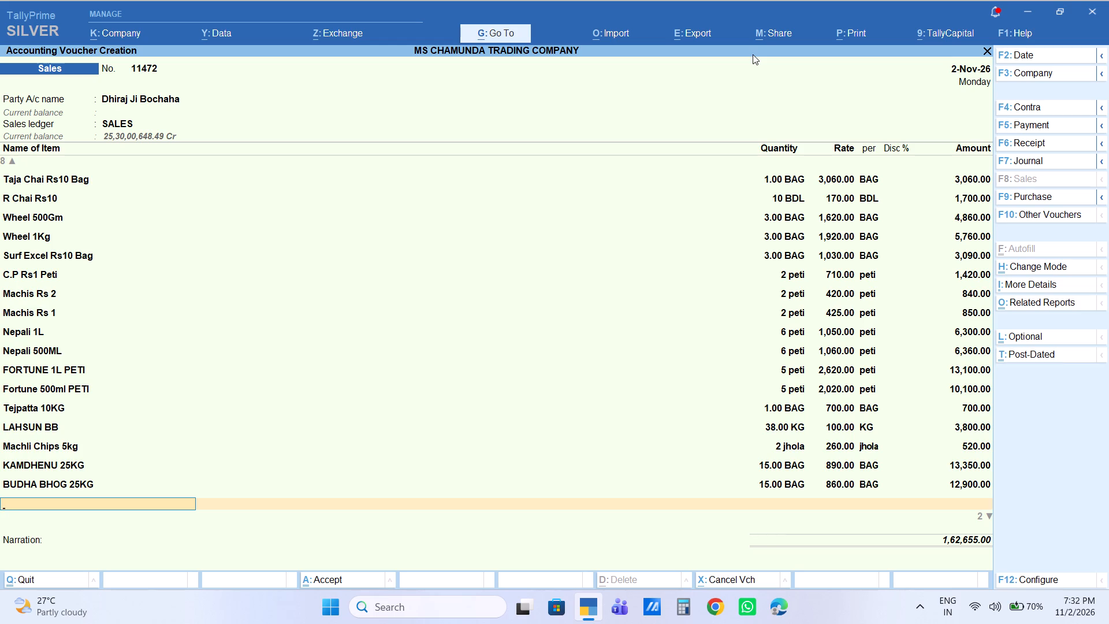
Add the stock item SONAMOTI 20kg to the voucher with a quantity of 20 bags at its default rate.
text(sonamo)
key(Down)
key(Return)
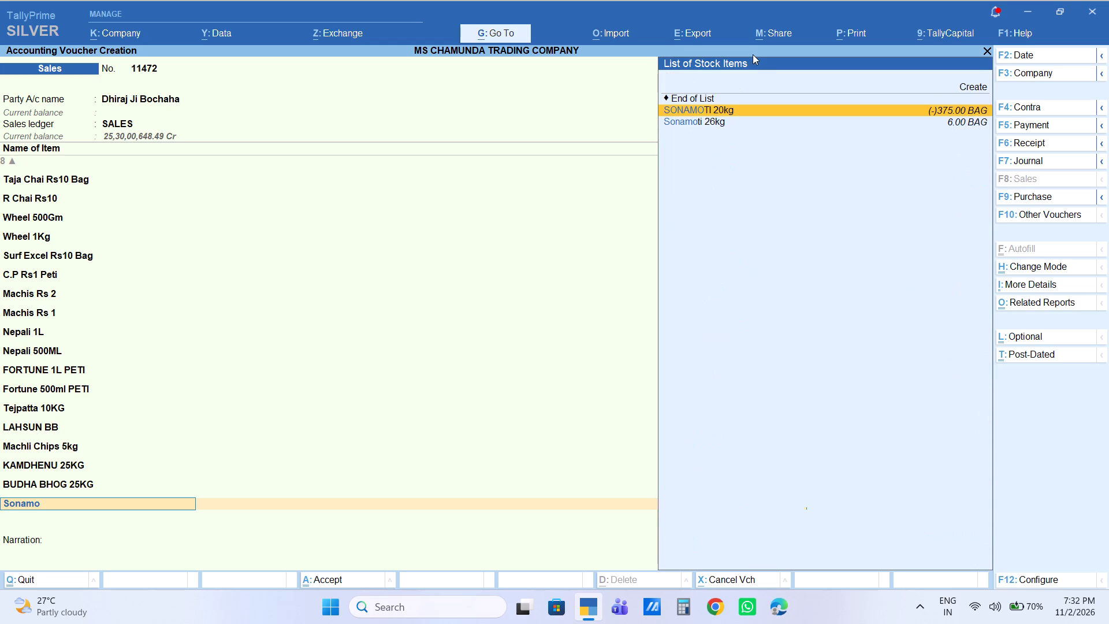
key(2)
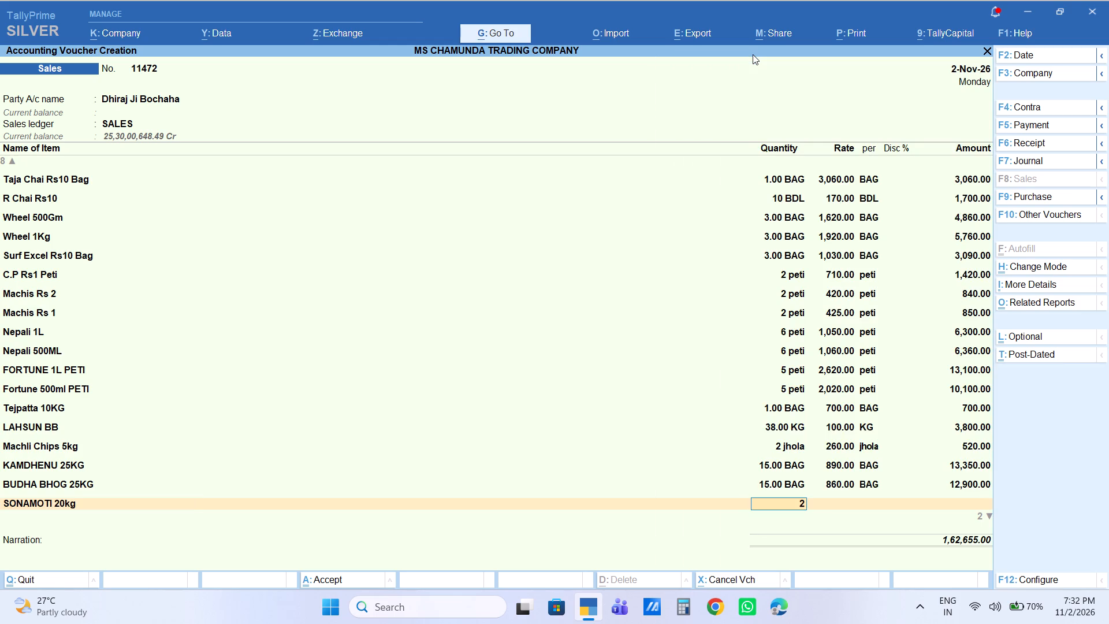
key(0)
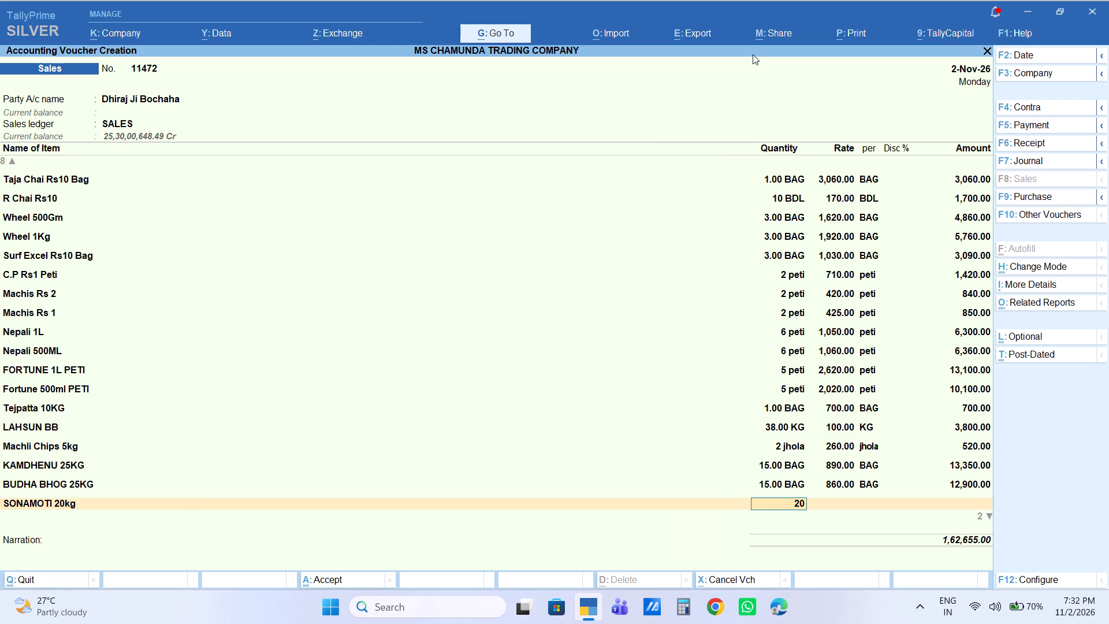
key(Return)
key(Return)
key(Return)
key(Return)
key(Return)
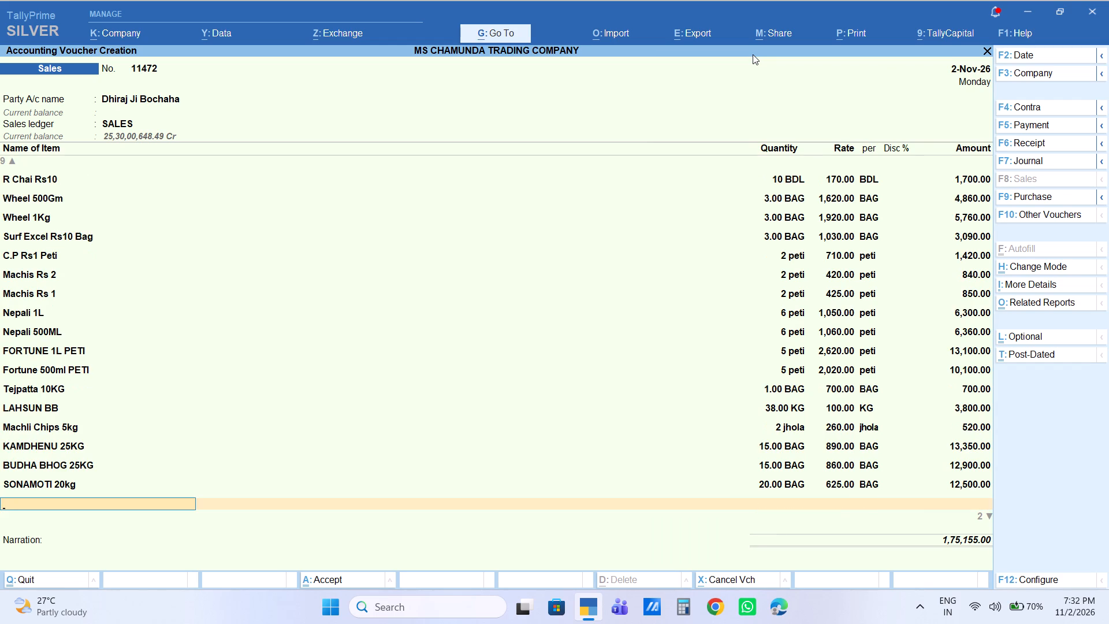
Add the stock item 4094 25kg to the voucher with a quantity of 5 bags at its default rate.
text(4094)
key(Down)
key(Return)
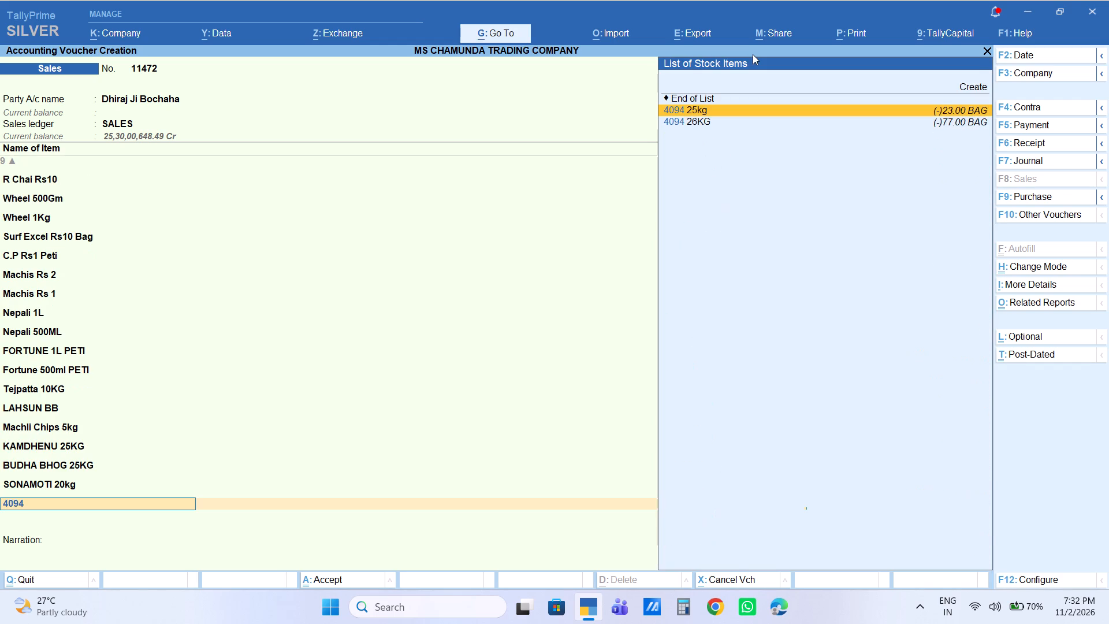
key(5)
key(Return)
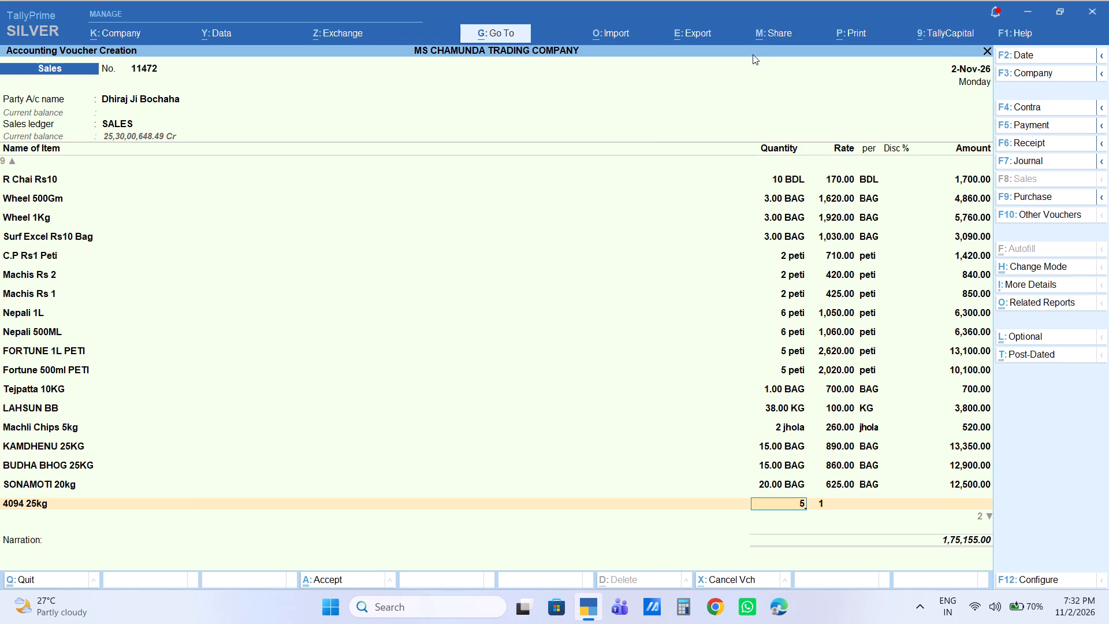
key(Return)
key(Return)
key(Return)
key(Return)
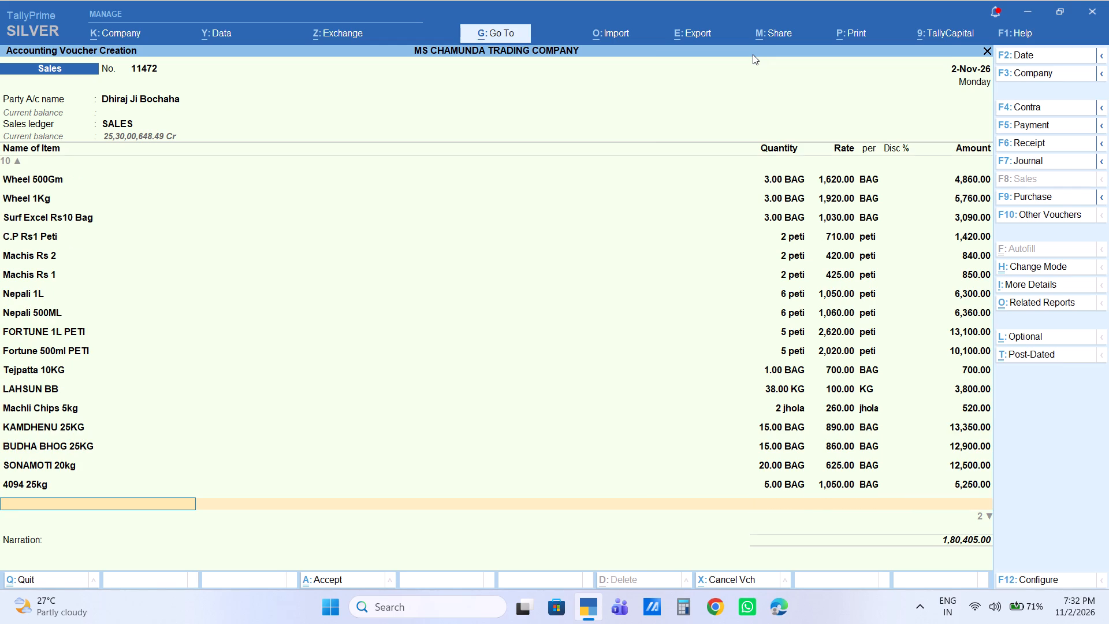
Add the stock item Royal Goranga26kg to the voucher with a quantity of 5 bags at its default rate.
text(roya)
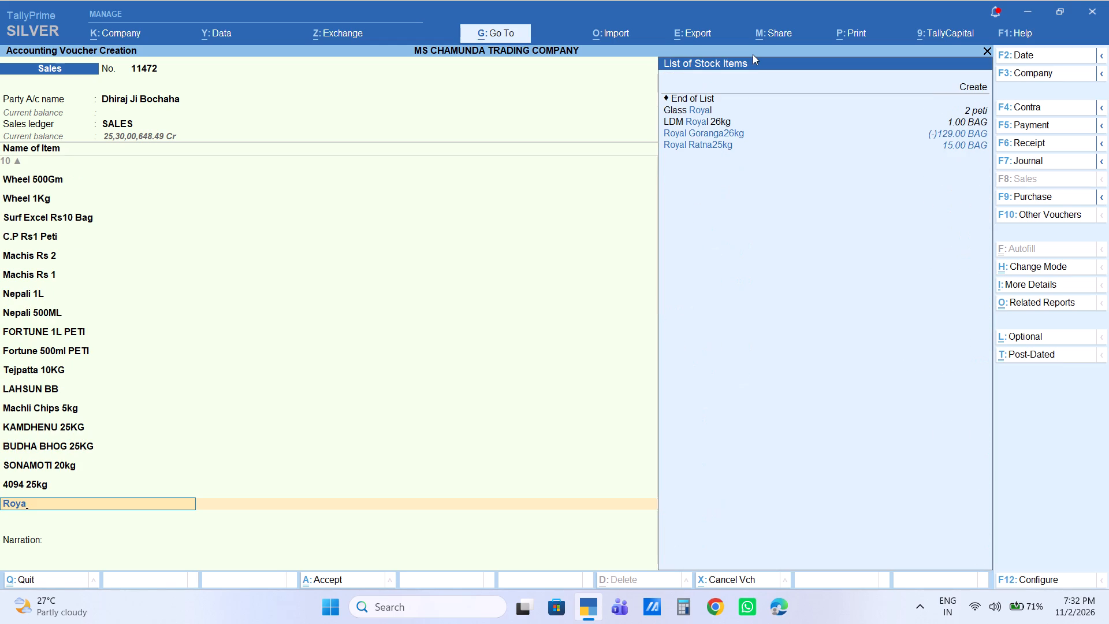
key(Down)
key(Down)
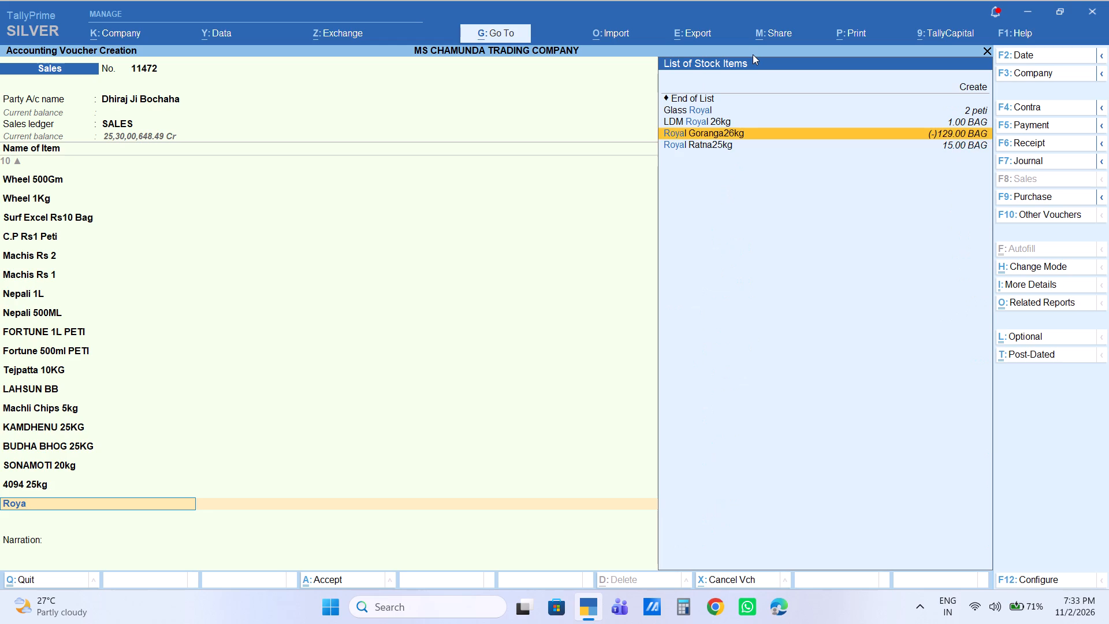
key(Up)
key(Return)
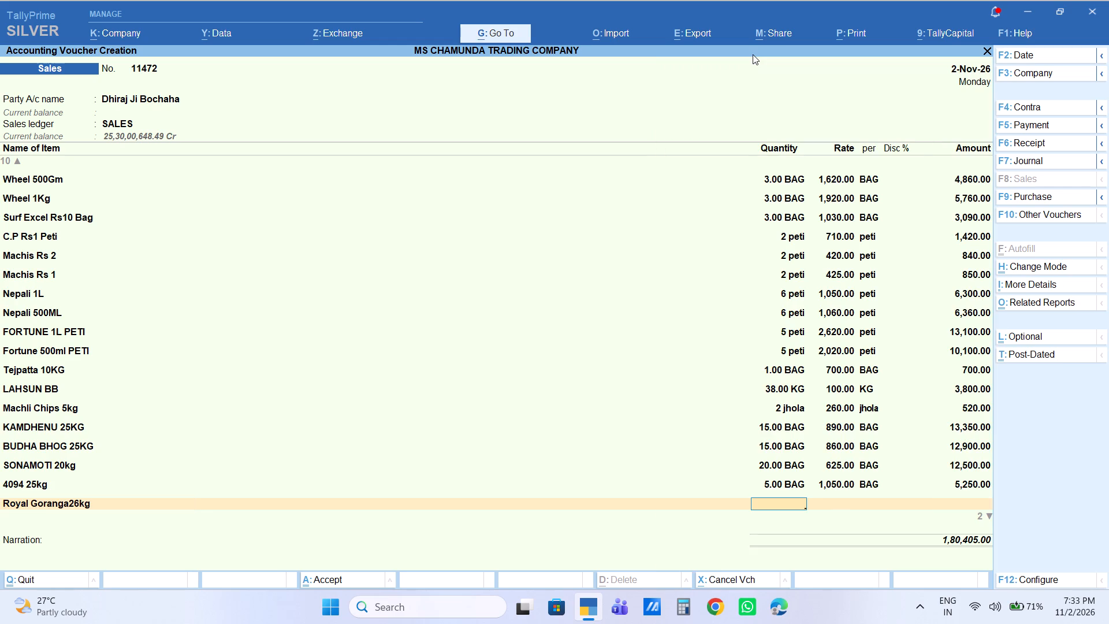
key(5)
key(Return)
key(Return)
key(Return)
key(Return)
key(Return)
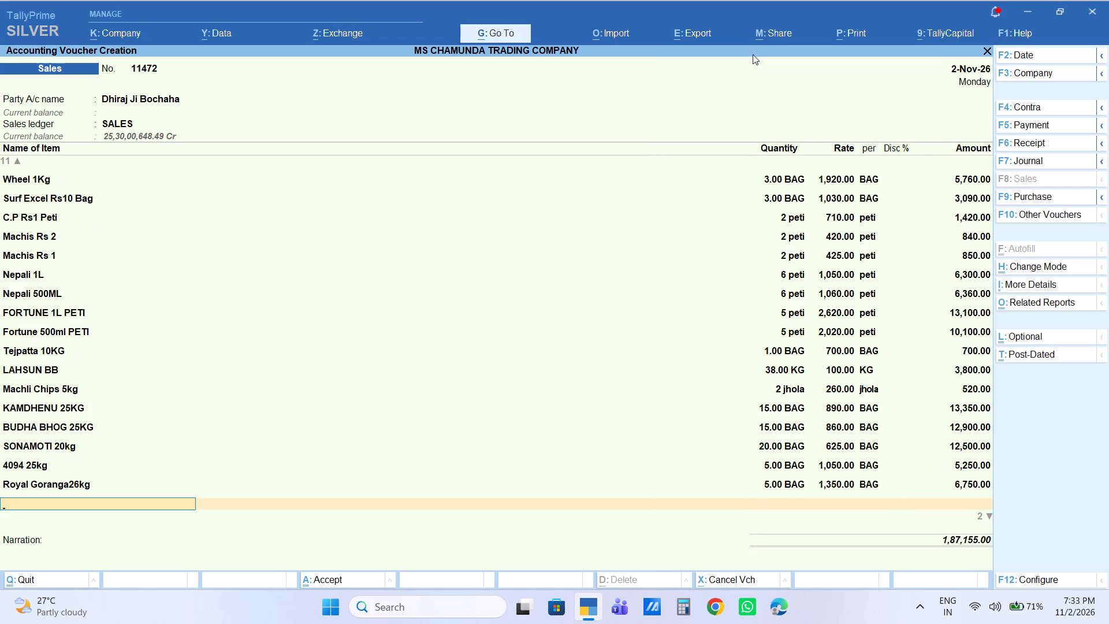
Add the stock item CHINI SF 50kg to the voucher with a quantity of 12 bags at its default rate.
text(sf)
key(Return)
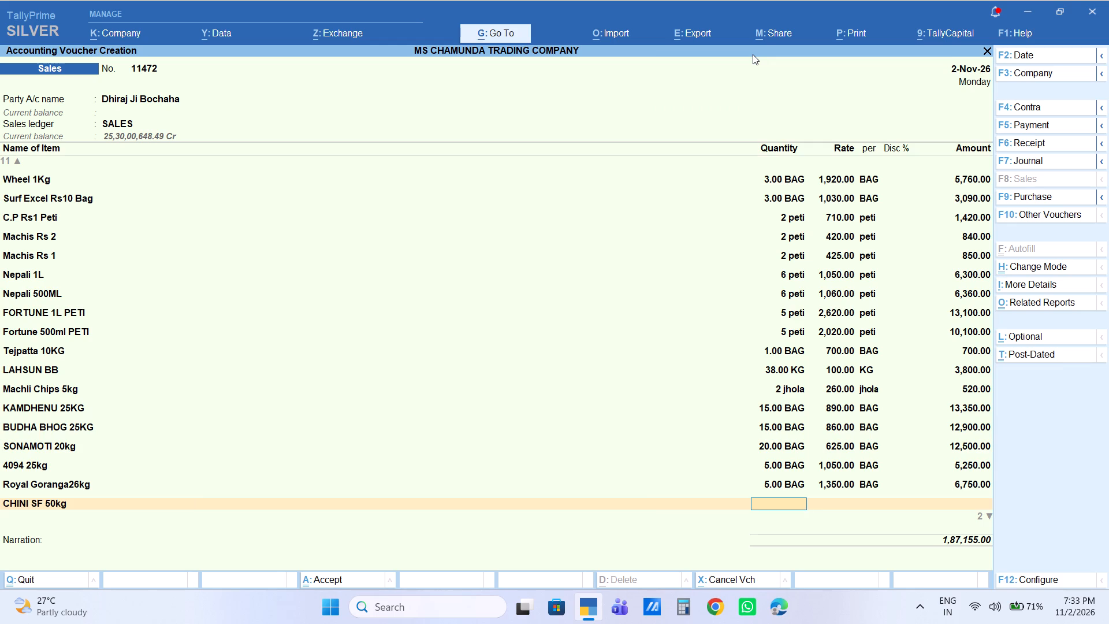
text(12)
key(Return)
key(Return)
key(Return)
key(Return)
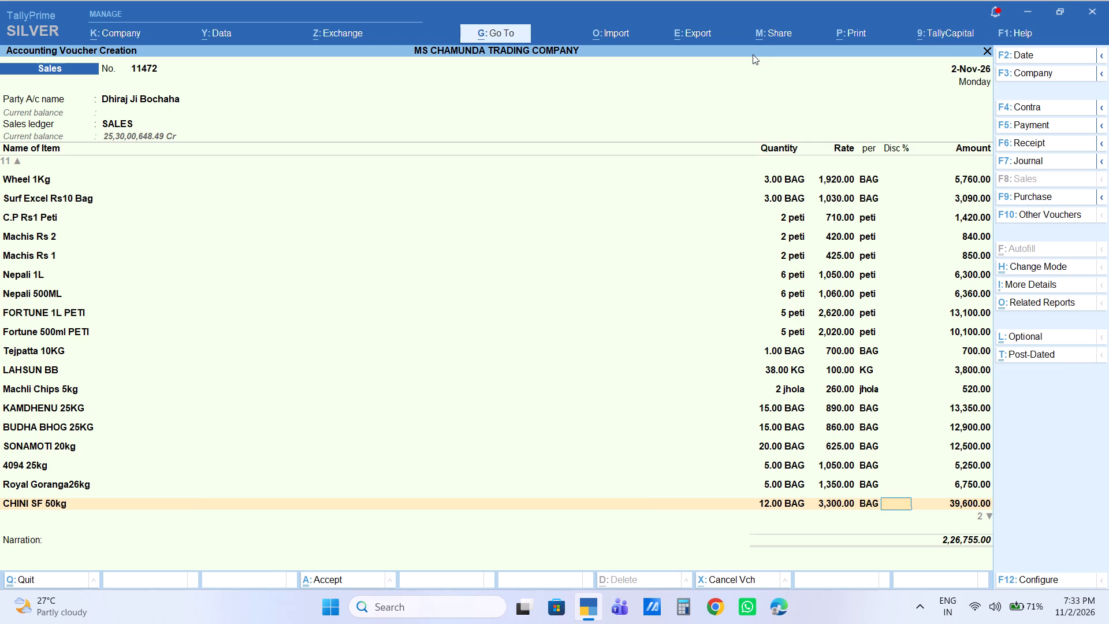
key(Return)
Add the stock item MAIDA LV to the voucher with a quantity of 10 bags at its default rate.
text(maida)
key(Down)
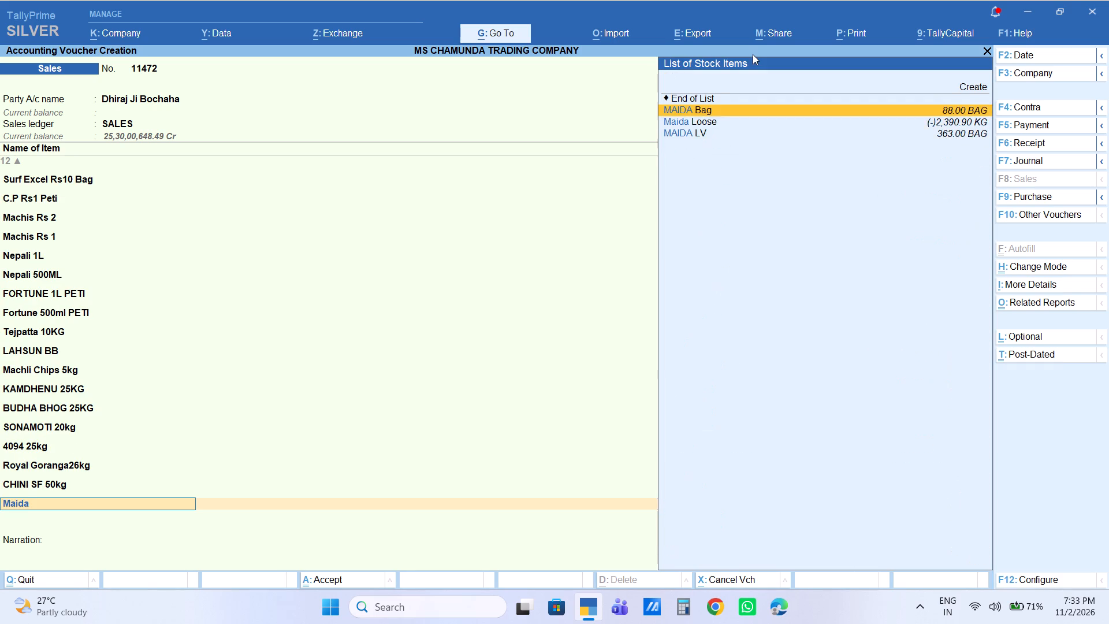
key(Down)
key(Down)
key(Return)
text(10)
key(Return)
key(Return)
key(Return)
key(Return)
key(Return)
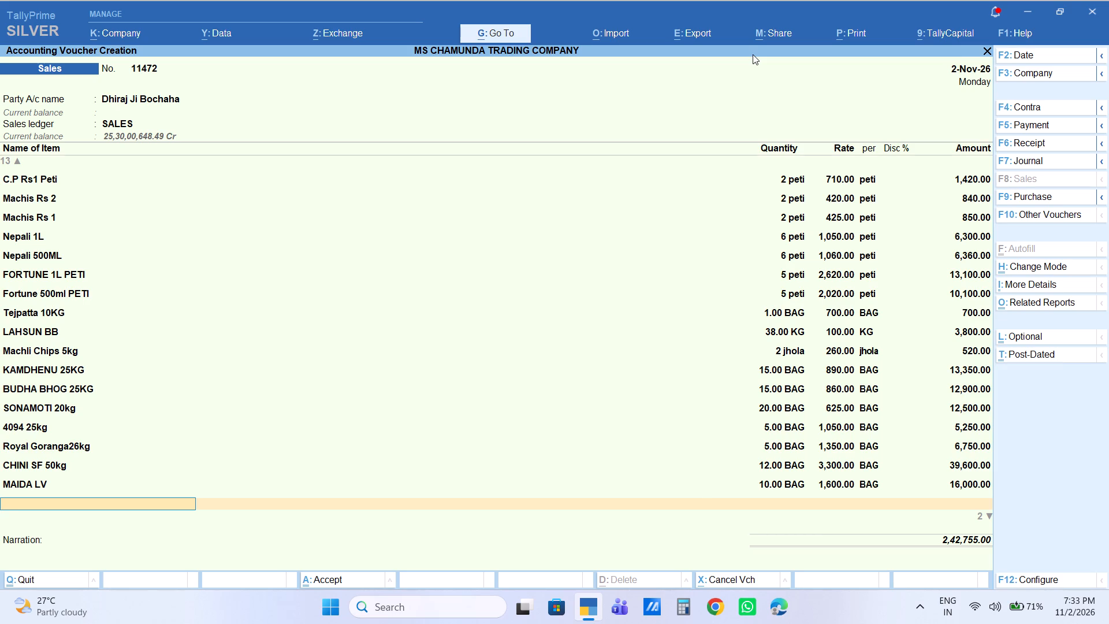
Add the stock item Madhuri Rahar30kg to the voucher with a quantity of 1 bag at its default rate.
text(madhiur)
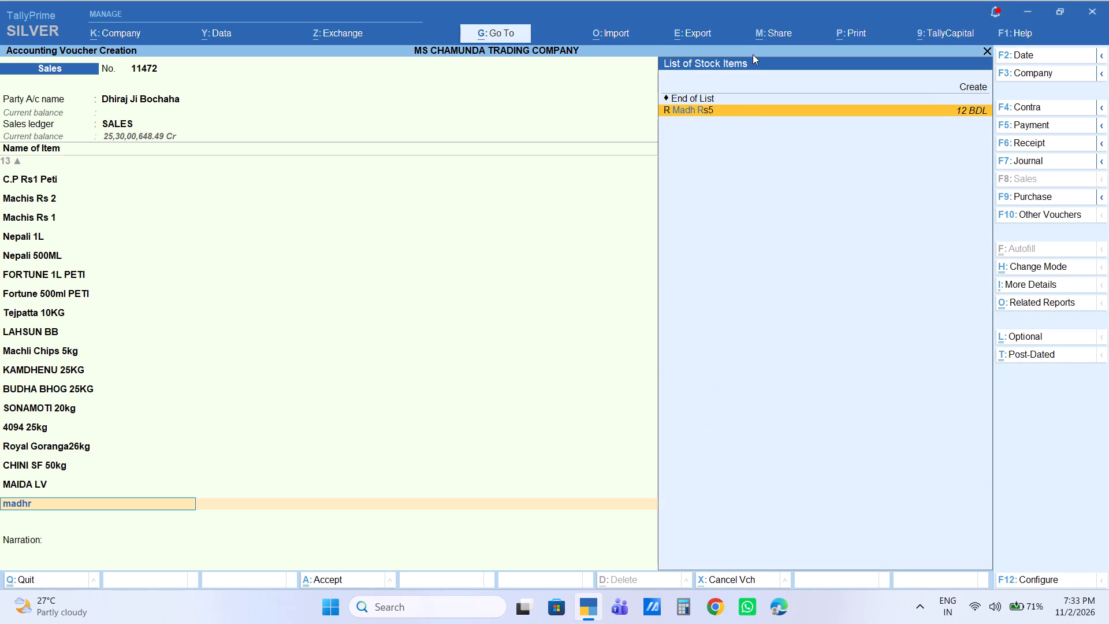
key(BackSpace)
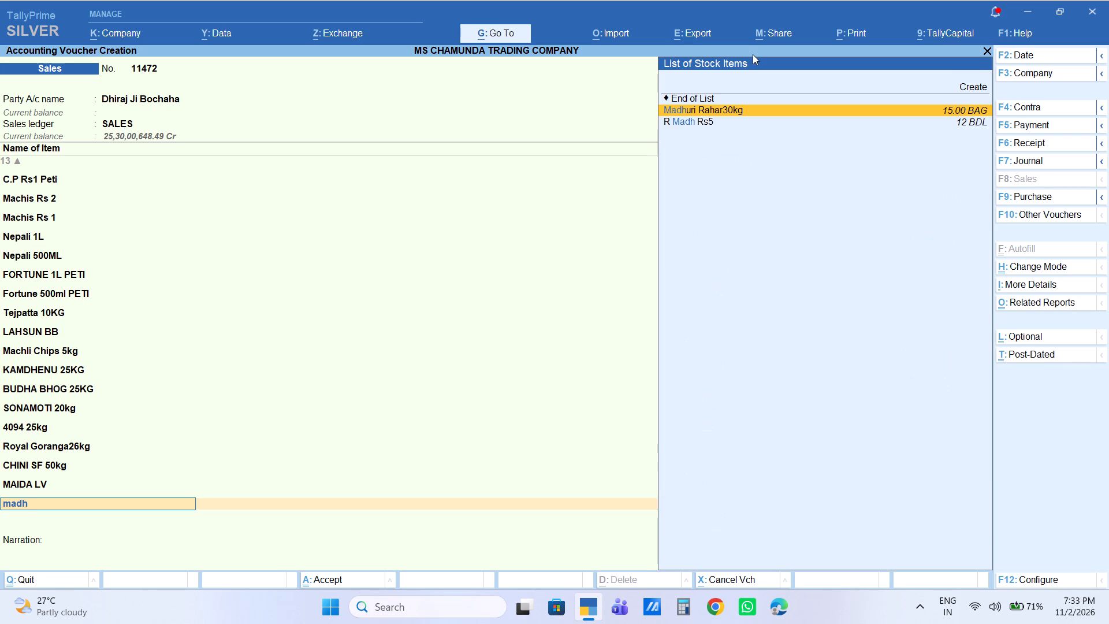
key(Return)
key(1)
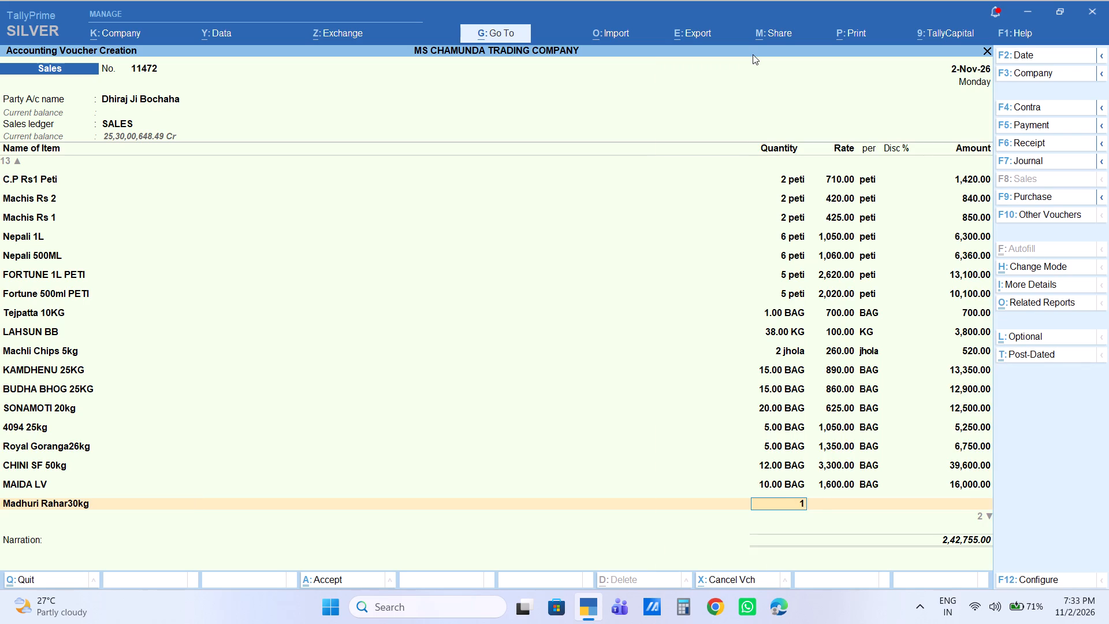
key(Return)
key(Return)
key(Return)
key(Return)
key(Return)
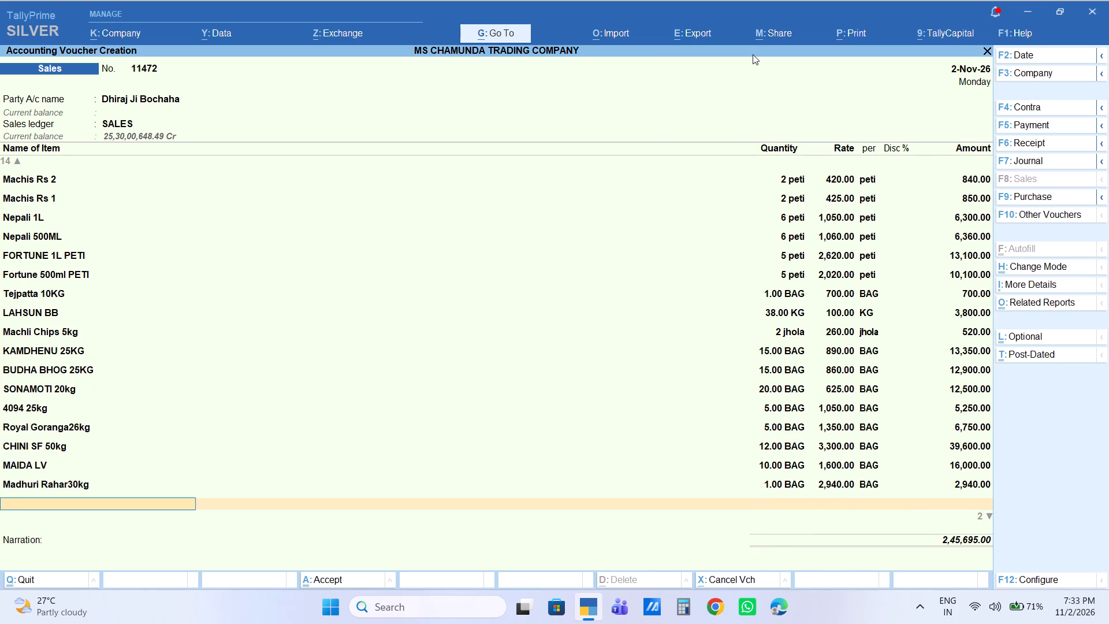
Add the stock item CHANA DAL30KG to the voucher with a quantity of 1 bag at its default rate.
text(chana da)
key(Down)
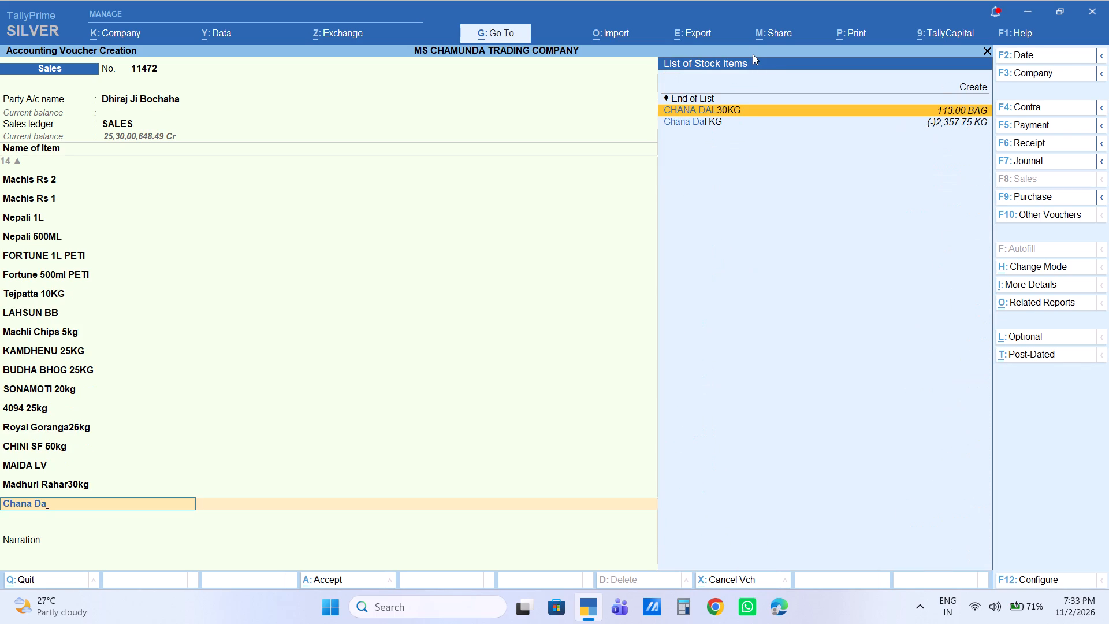
key(Return)
key(1)
key(Return)
key(Return)
key(Return)
key(Return)
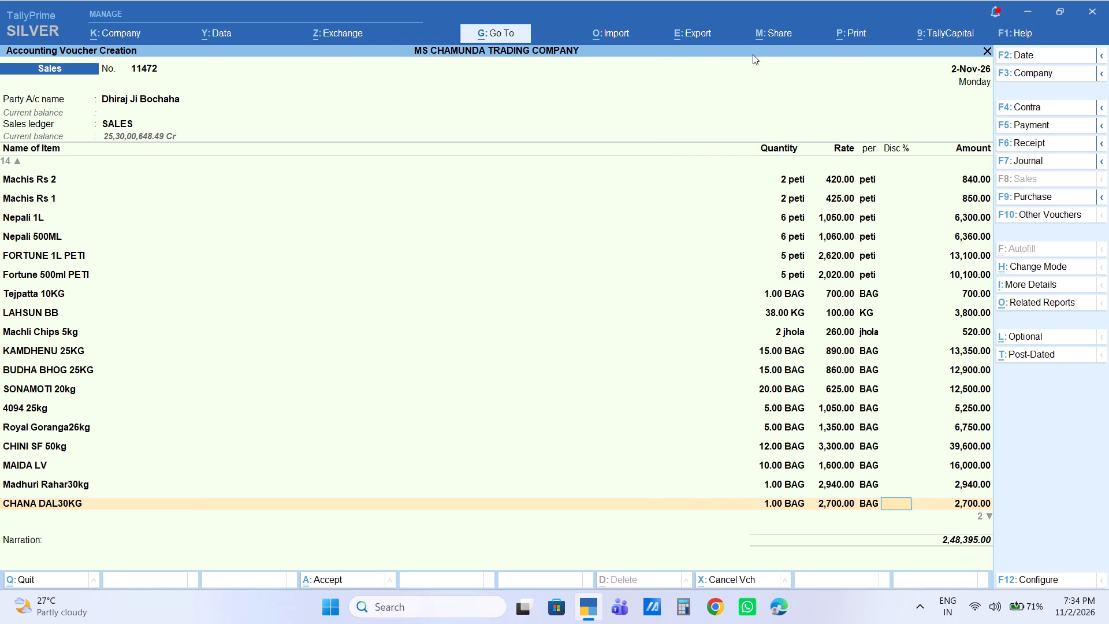
key(Return)
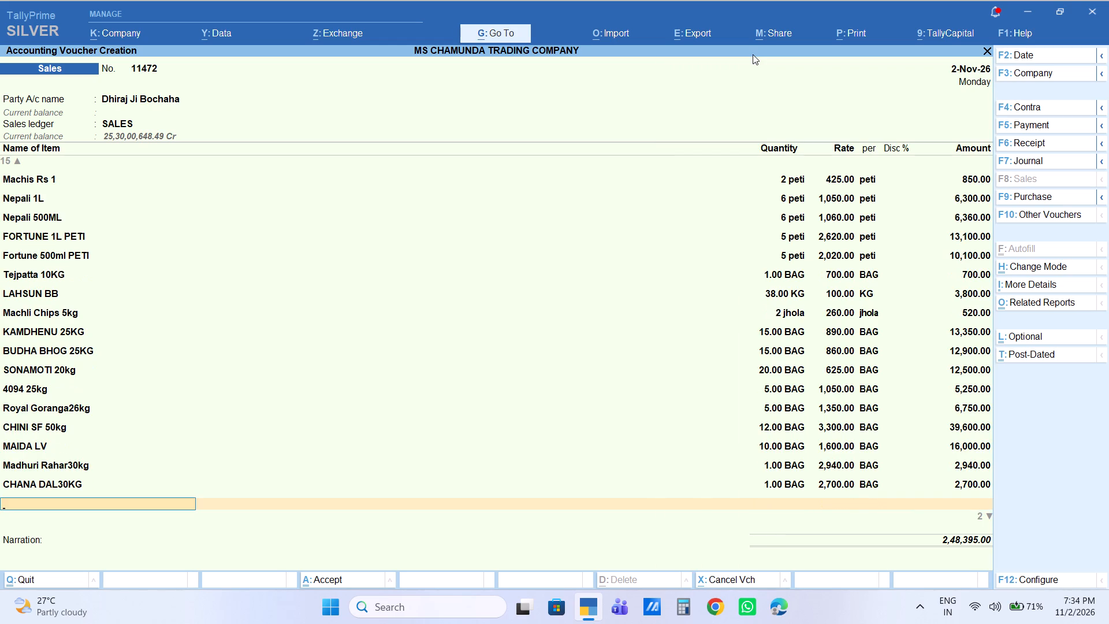
Add the stock item CHANA 30KG to the voucher with a quantity of 1 bag at its default rate.
text(chanba)
key(space)
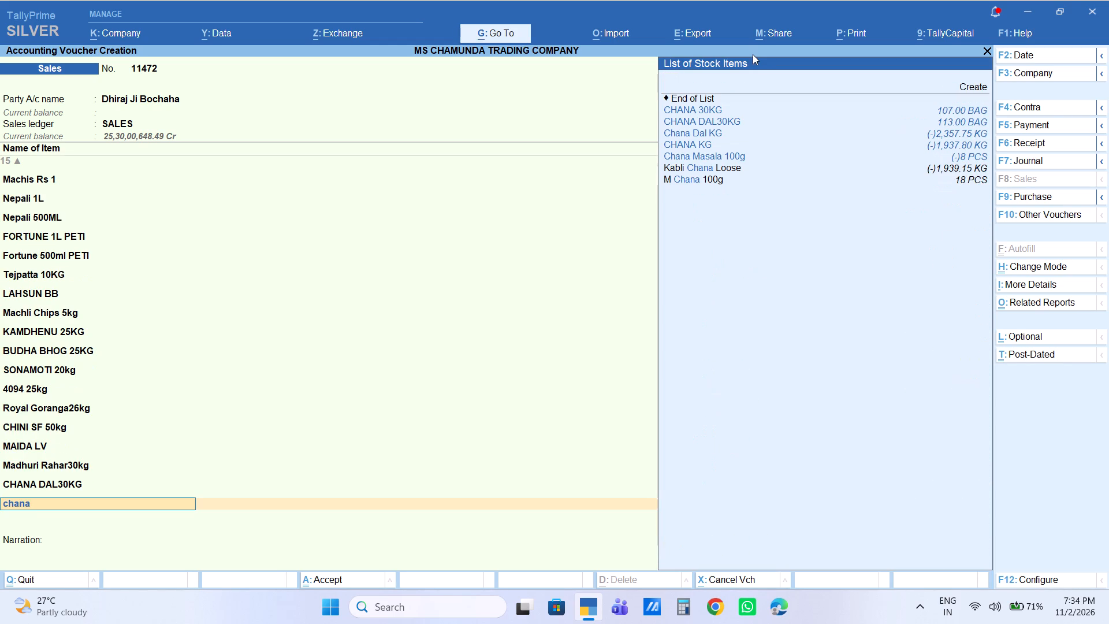
key(Down)
key(Return)
key(1)
key(Return)
key(Return)
key(Return)
key(Return)
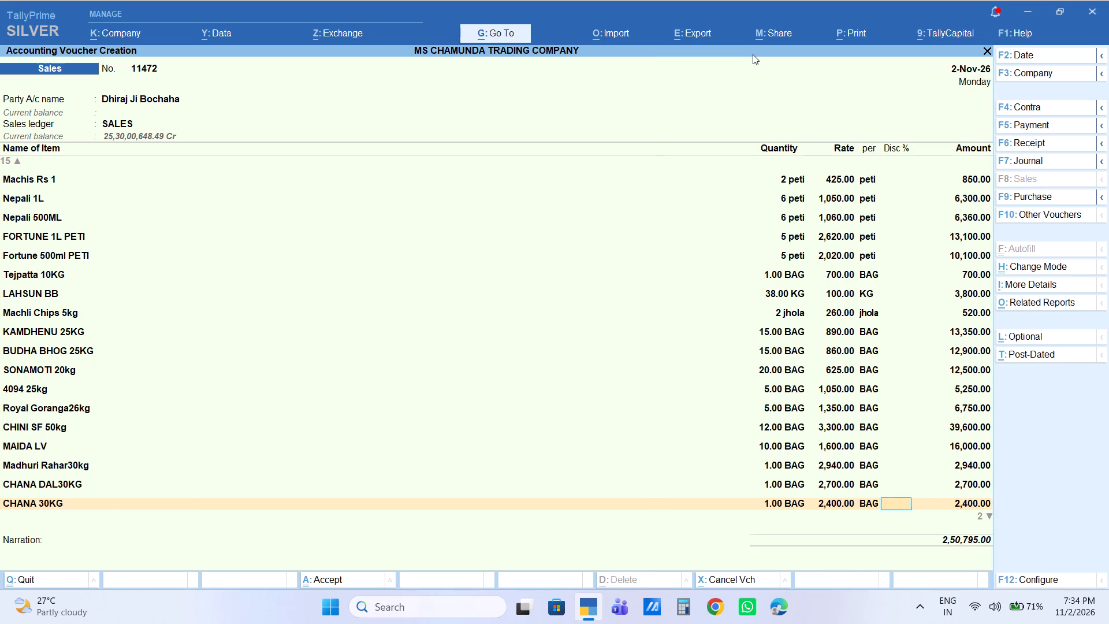
key(Return)
Add the stock item Mircha 10kg to the voucher with a quantity of 1 bag at its default rate.
text(mircha)
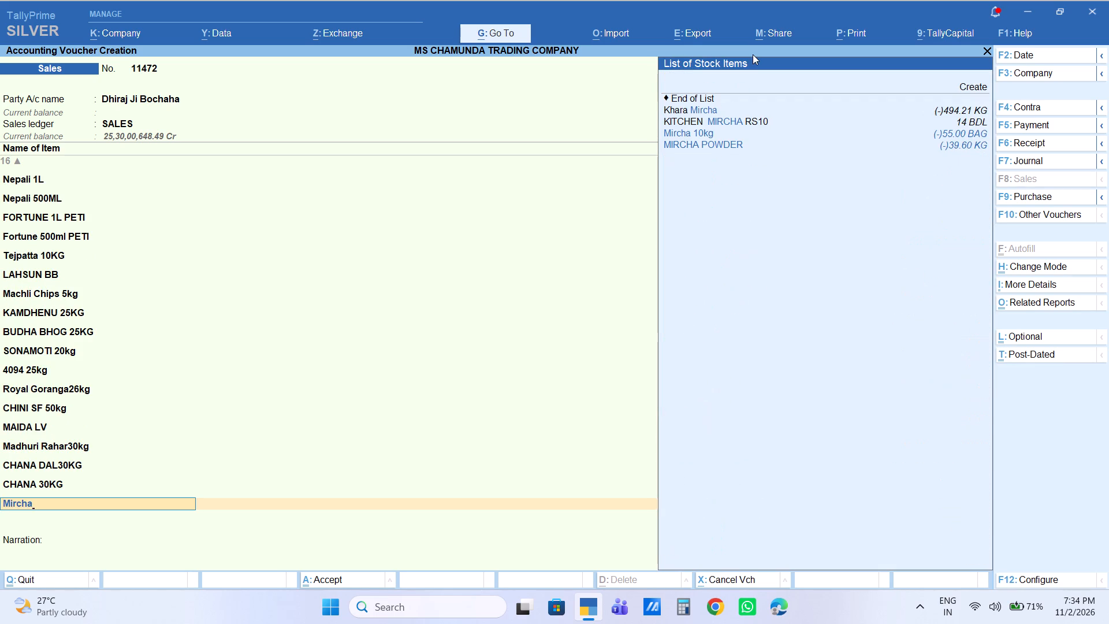
key(Down)
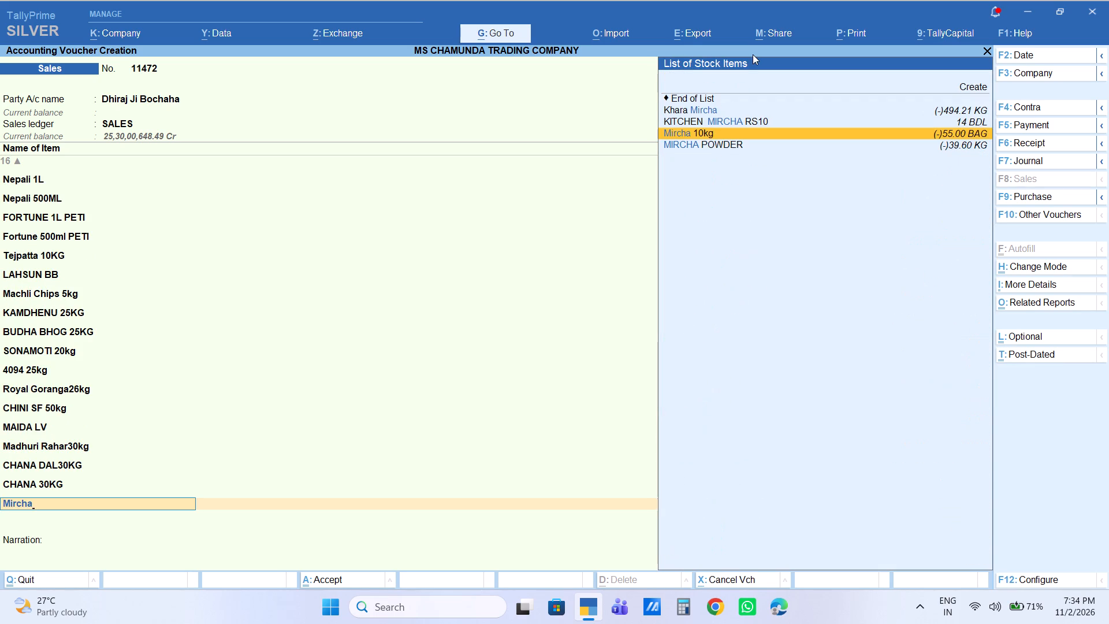
key(Return)
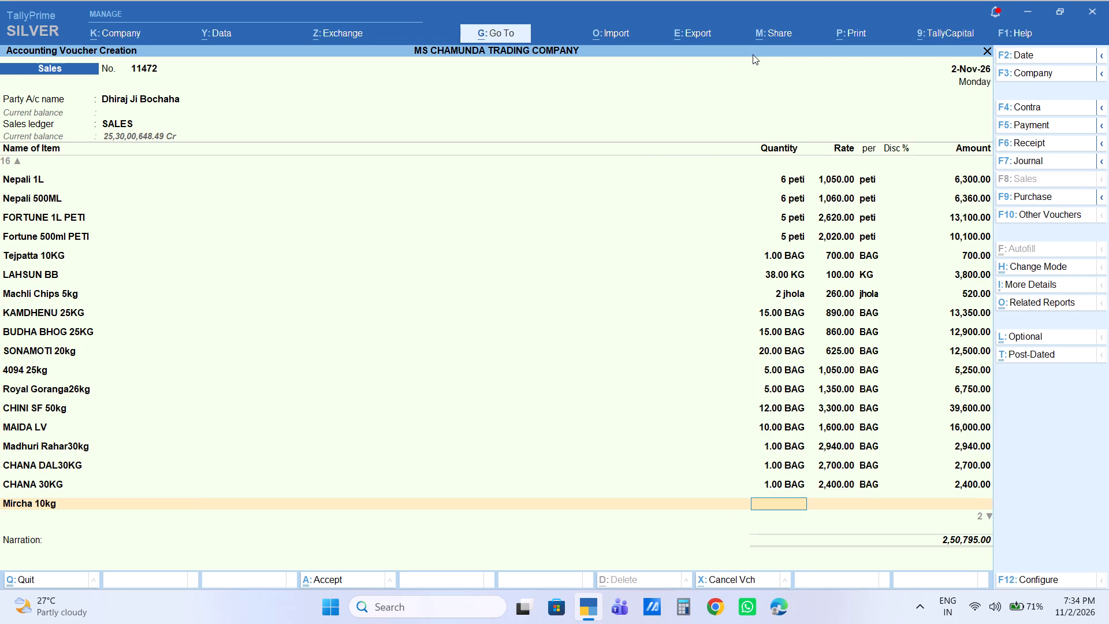
key(1)
key(Return)
key(Return)
key(Return)
key(Return)
key(Return)
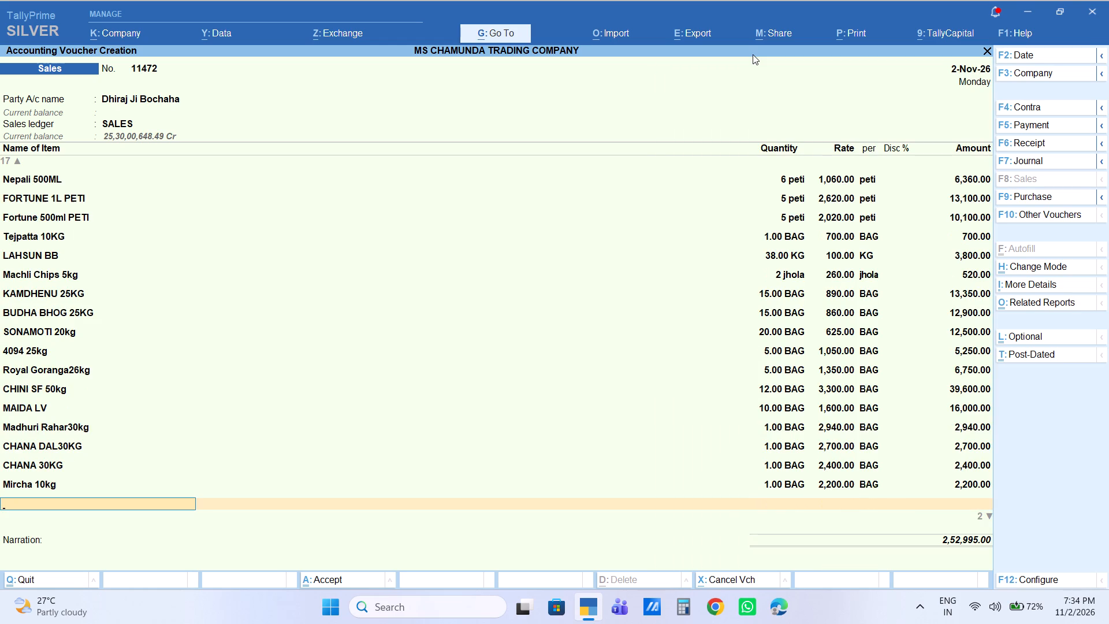
Add the stock item MAHARAJA 26kg to the voucher with a quantity of 1 bag at its default rate.
text(mahara)
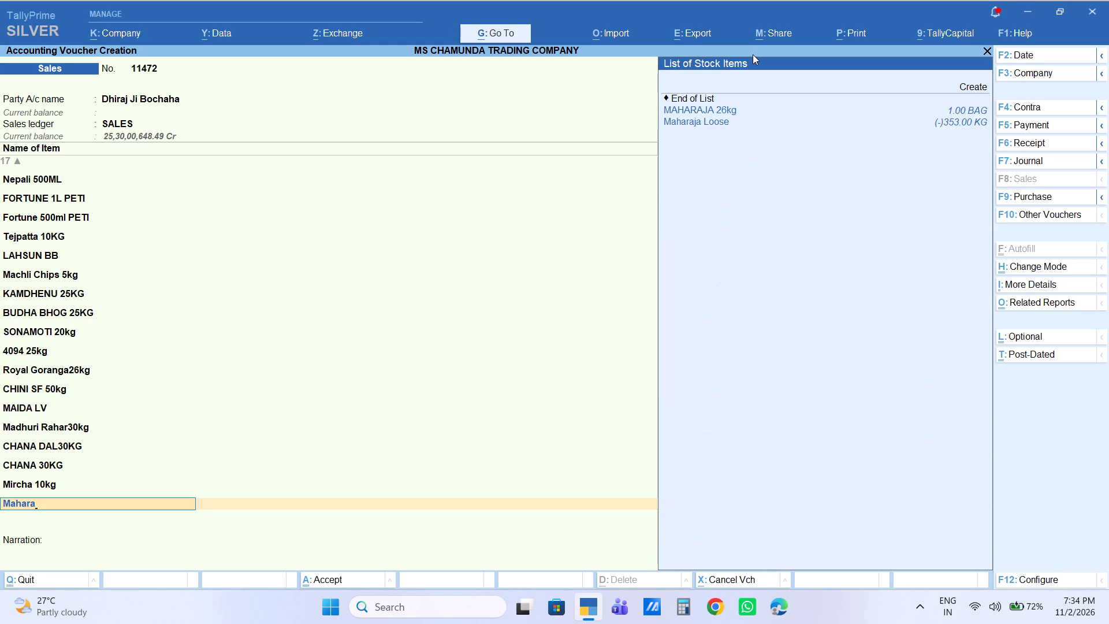
key(Down)
key(Return)
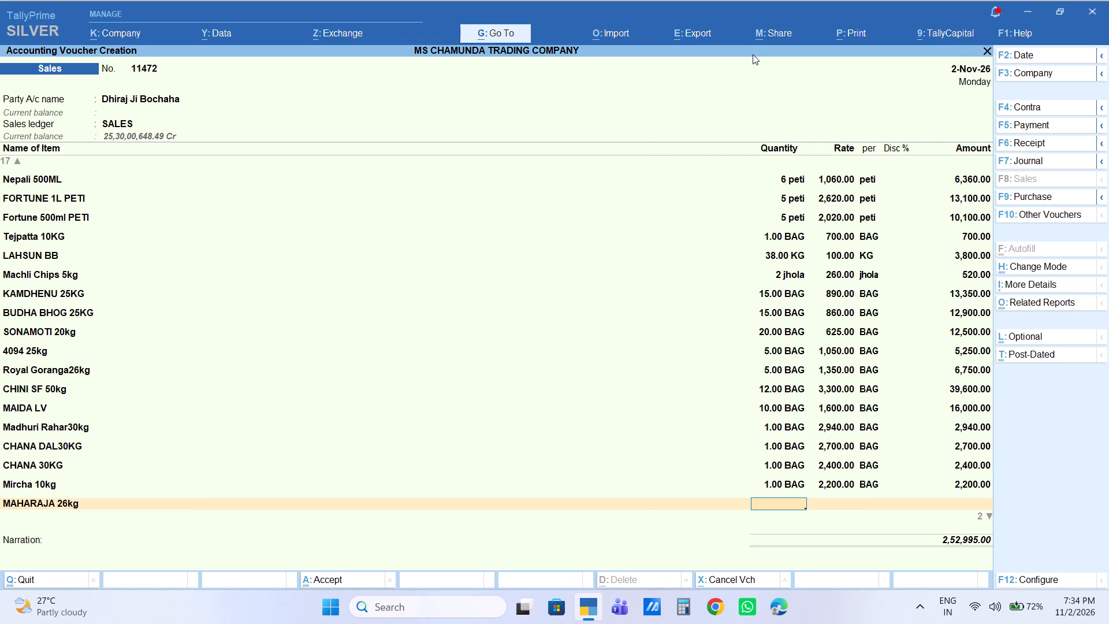
key(1)
key(Return)
key(Return)
key(Return)
key(Return)
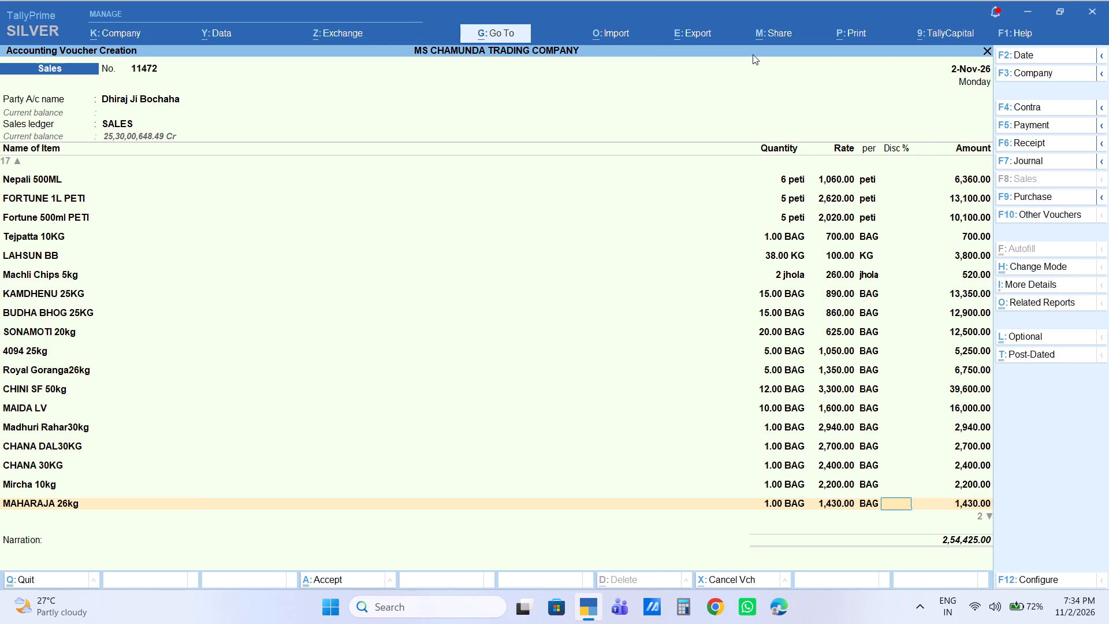
key(Return)
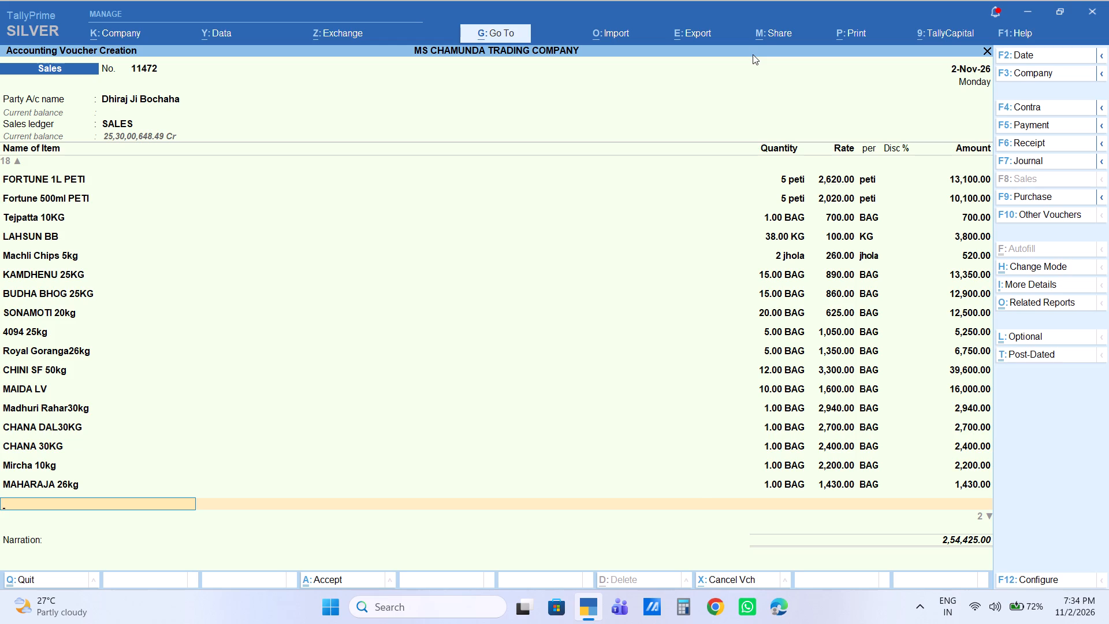
Add the stock item BESAN KHESARI26KG to the voucher with a quantity of 1 bag at its default rate.
text(khesar)
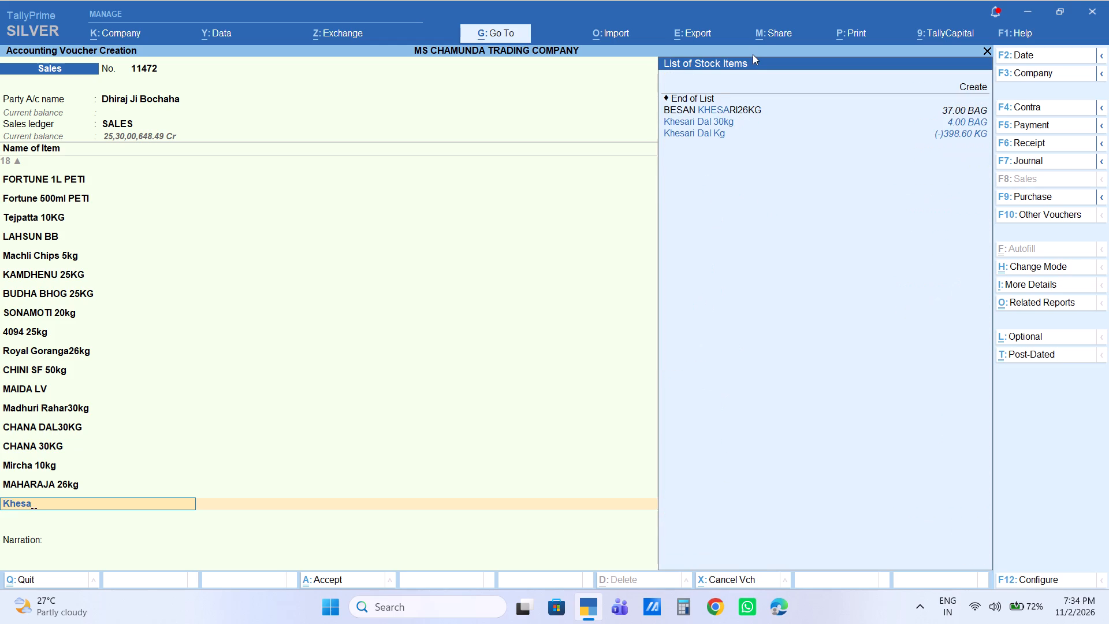
key(Down)
key(Up)
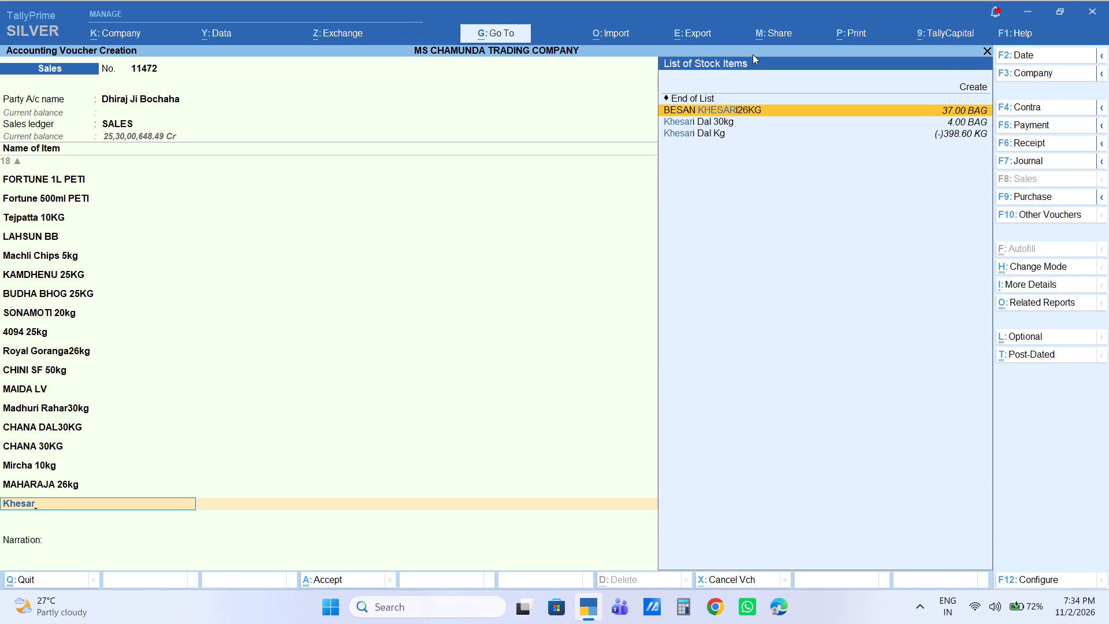
key(Return)
key(1)
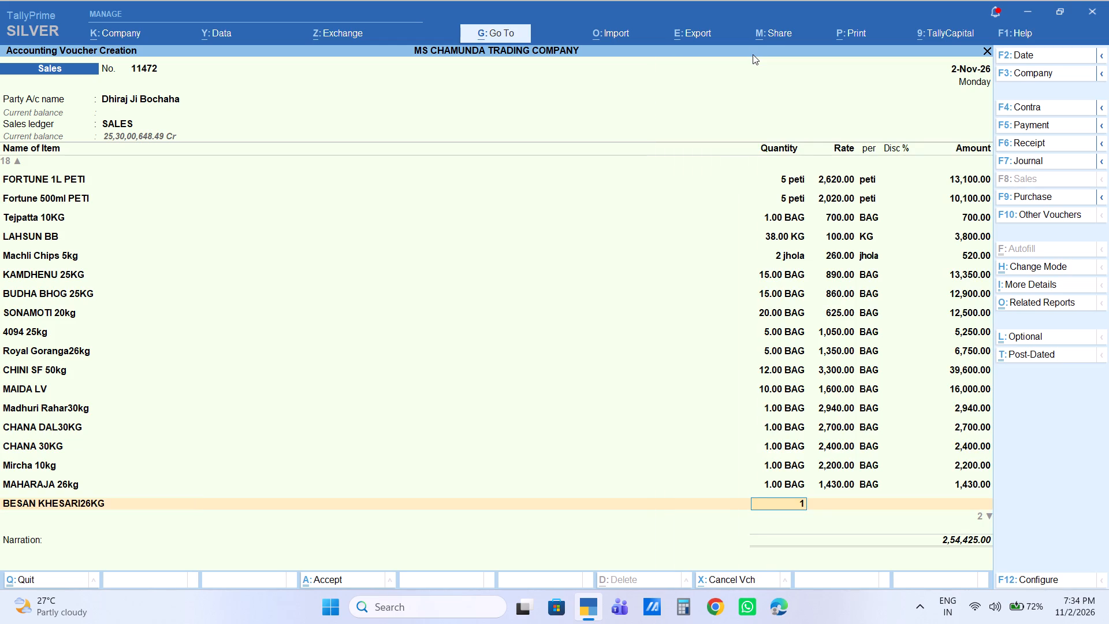
key(Return)
key(Return)
key(Return)
key(Return)
key(Return)
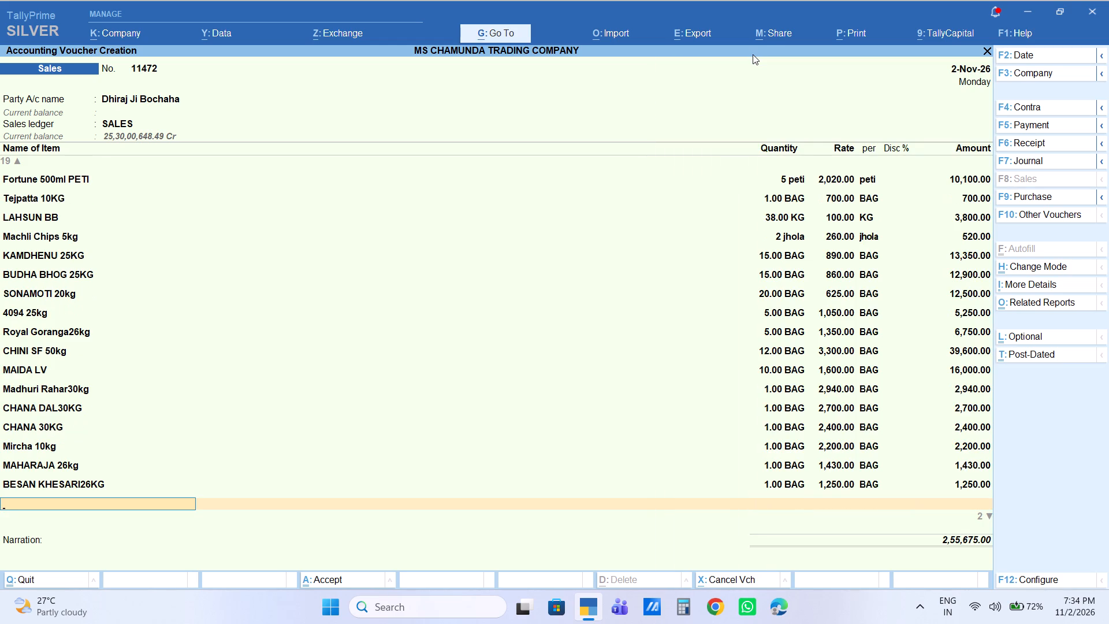
Add the stock item SANVI 500ML to the voucher with a quantity of 5 peti at its default rate.
text(sanmvi)
text(50)
key(Return)
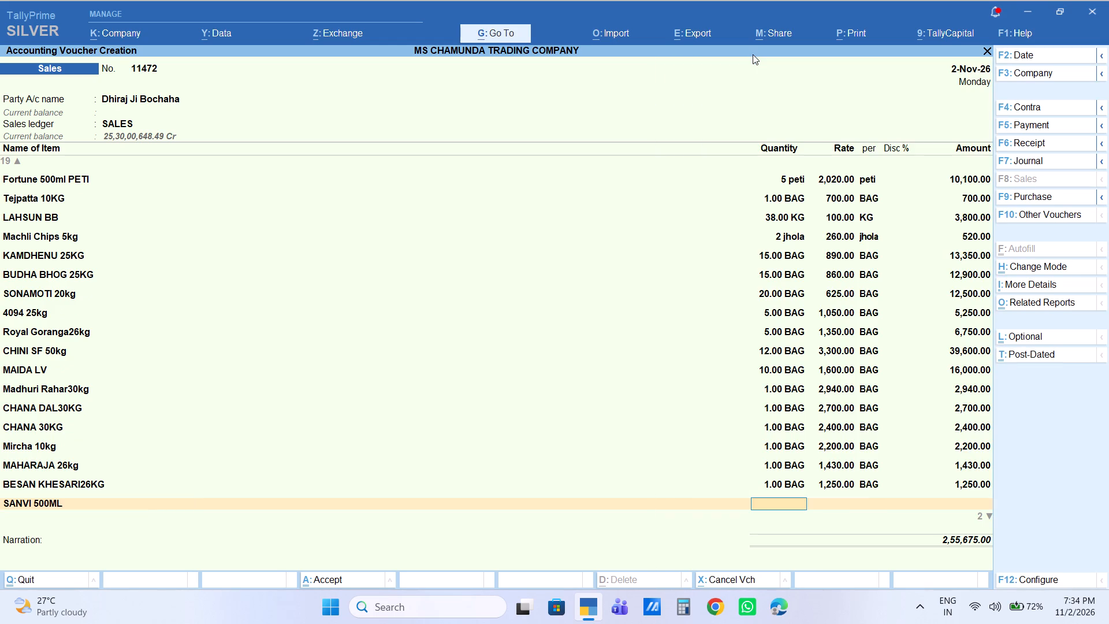
key(5)
key(Return)
key(Return)
key(Return)
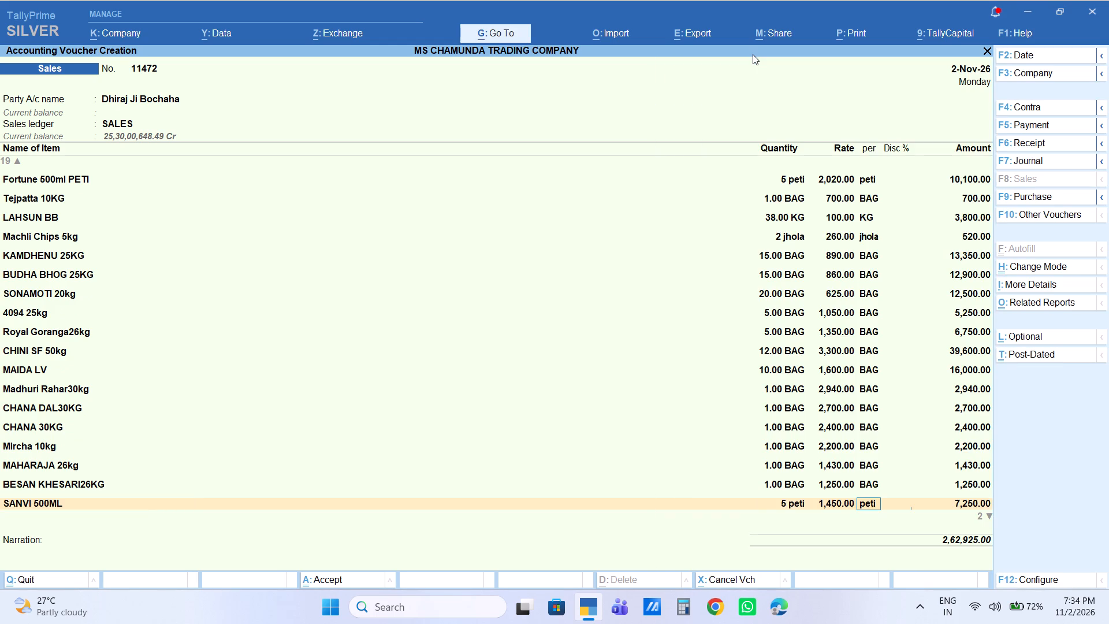
key(Return)
key(Return)
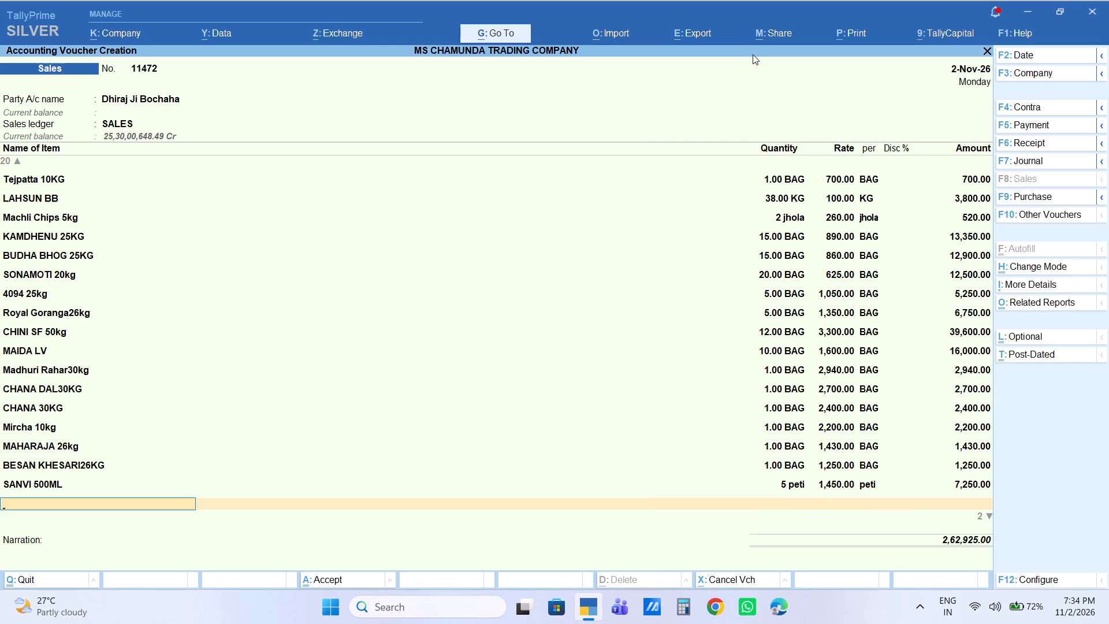
Add the stock item Ghanti Sevai Bag to the voucher with a quantity of 5 bags at its default rate.
text(ghant)
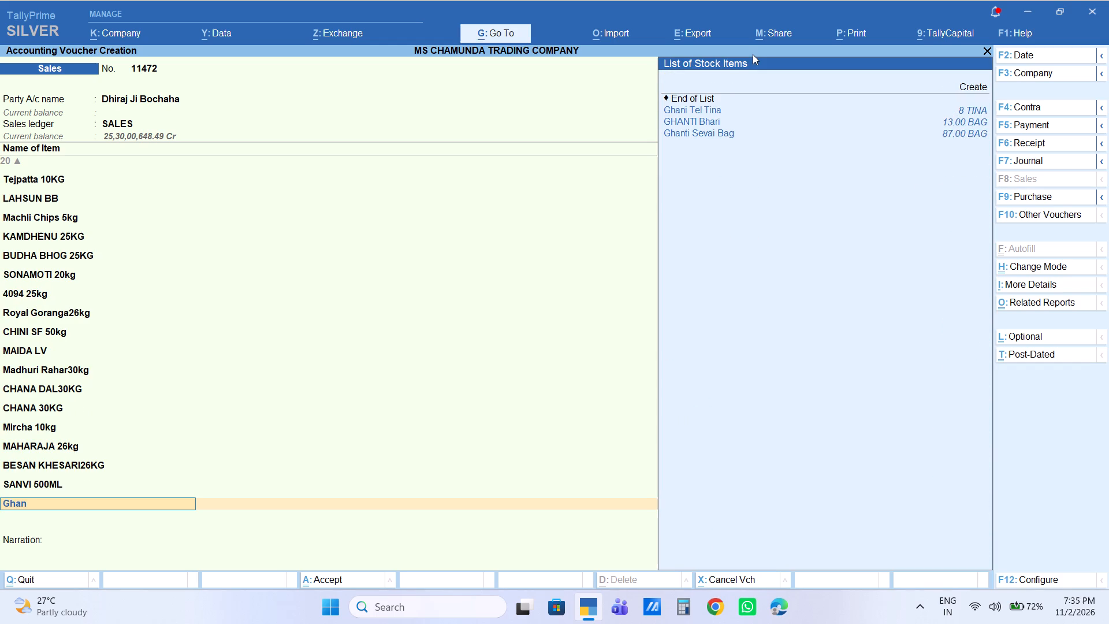
key(Down)
key(Down)
key(Return)
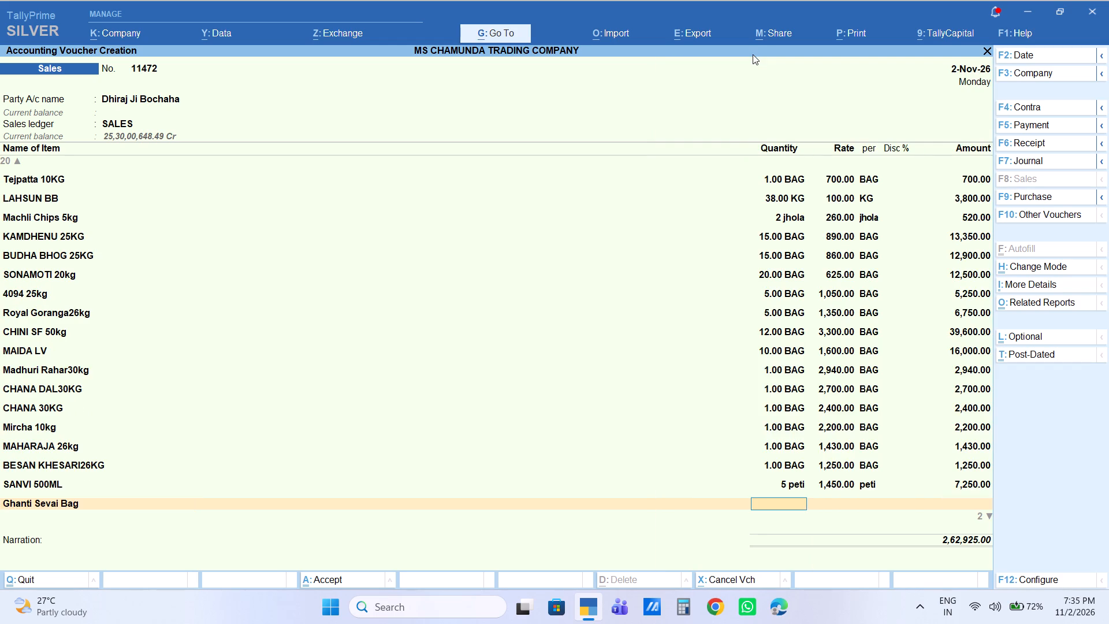
key(5)
key(Return)
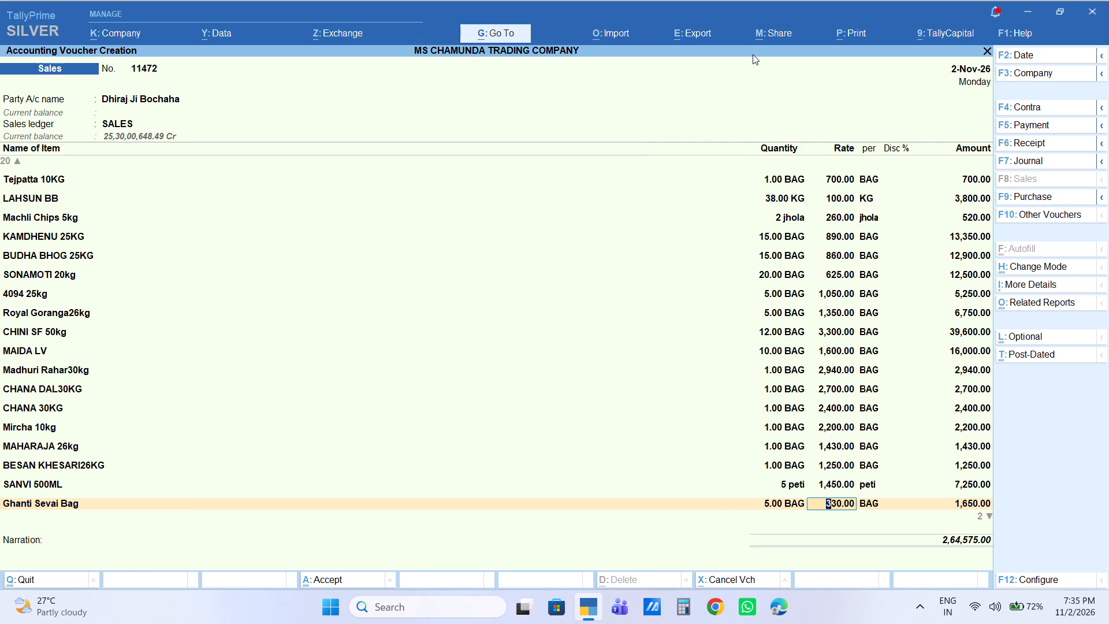
key(Return)
key(Return)
key(Return)
key(Return)
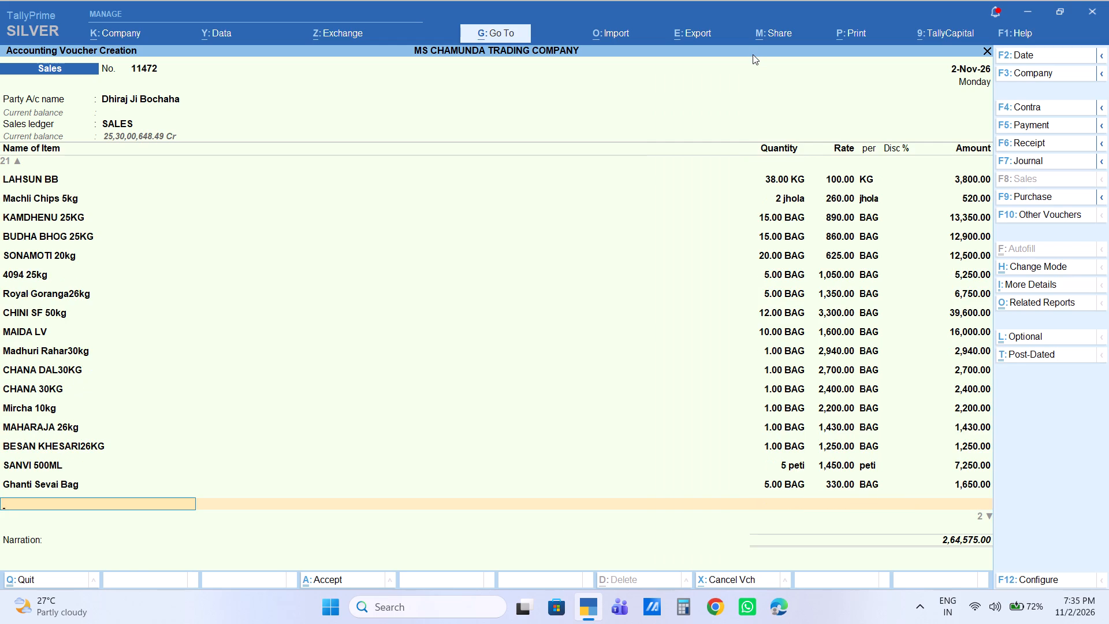
Add the stock item Mashal Tel Tina to the voucher with a quantity of 5 tina at its default rate.
text(masdha)
key(Return)
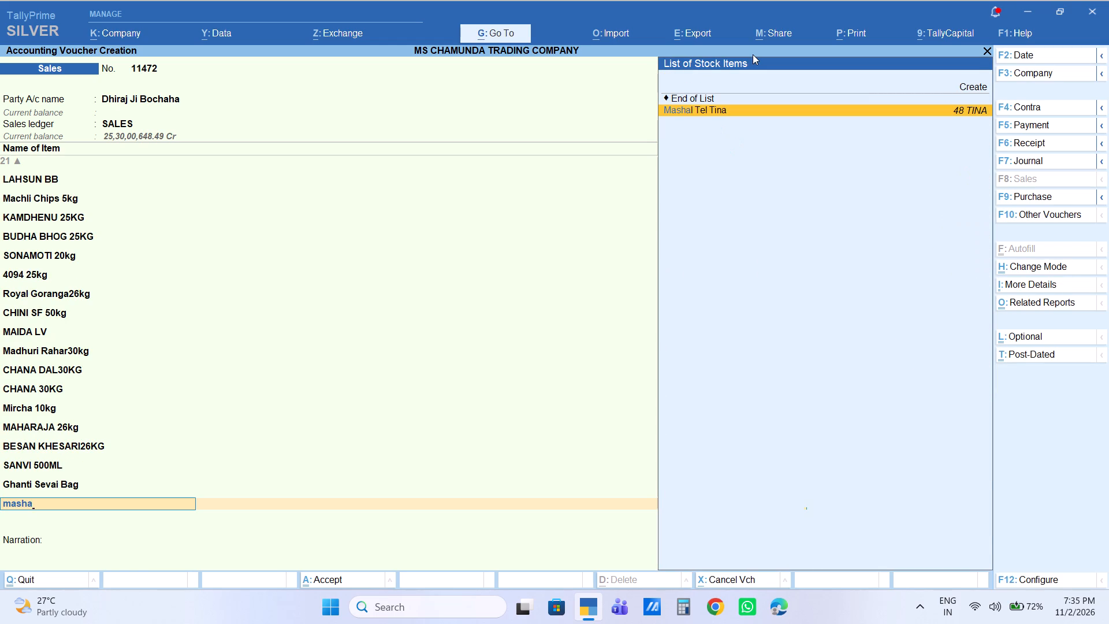
key(5)
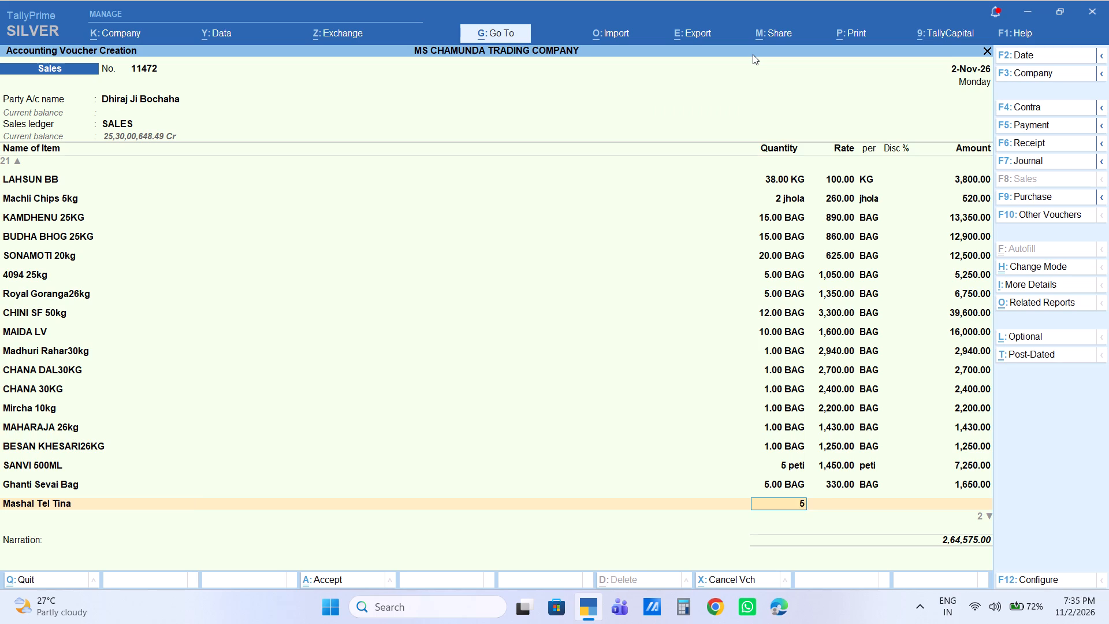
key(Return)
key(Return)
key(Return)
key(Return)
key(Return)
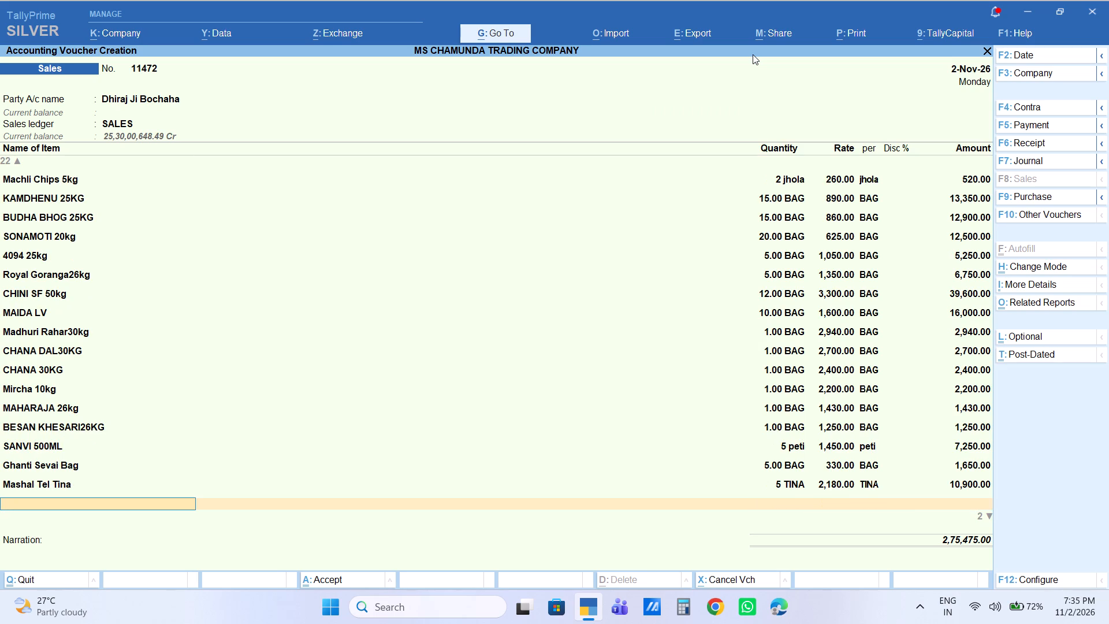
Add the stock item Kabli 555 30kg to the voucher with a quantity of 1 bag at its default rate.
text(5555)
key(Down)
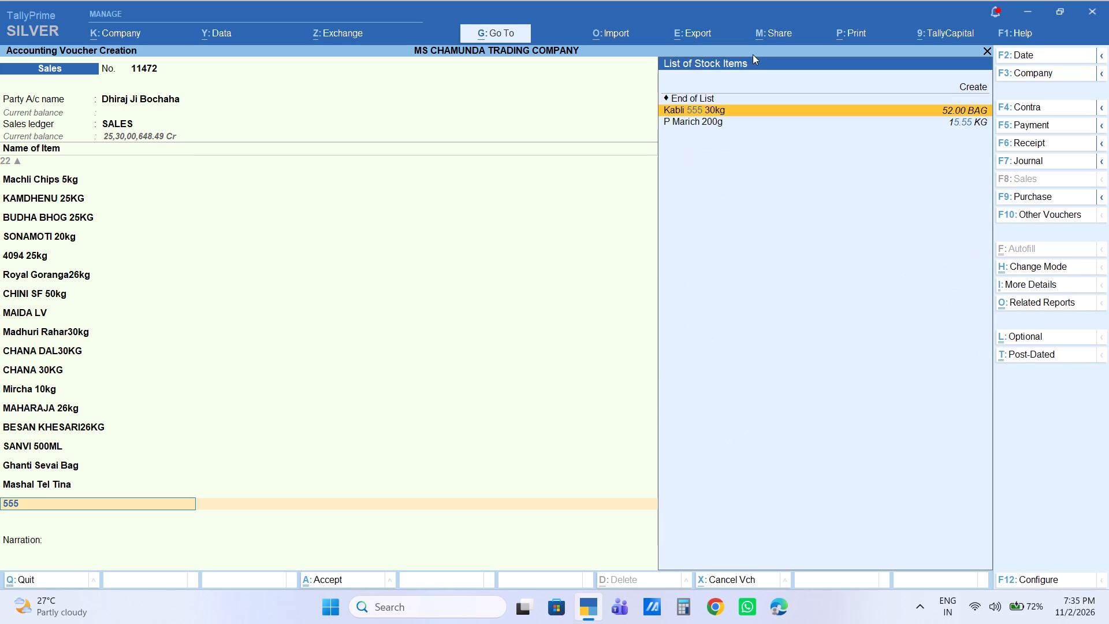
key(Return)
key(1)
key(Return)
key(Return)
key(Return)
key(Return)
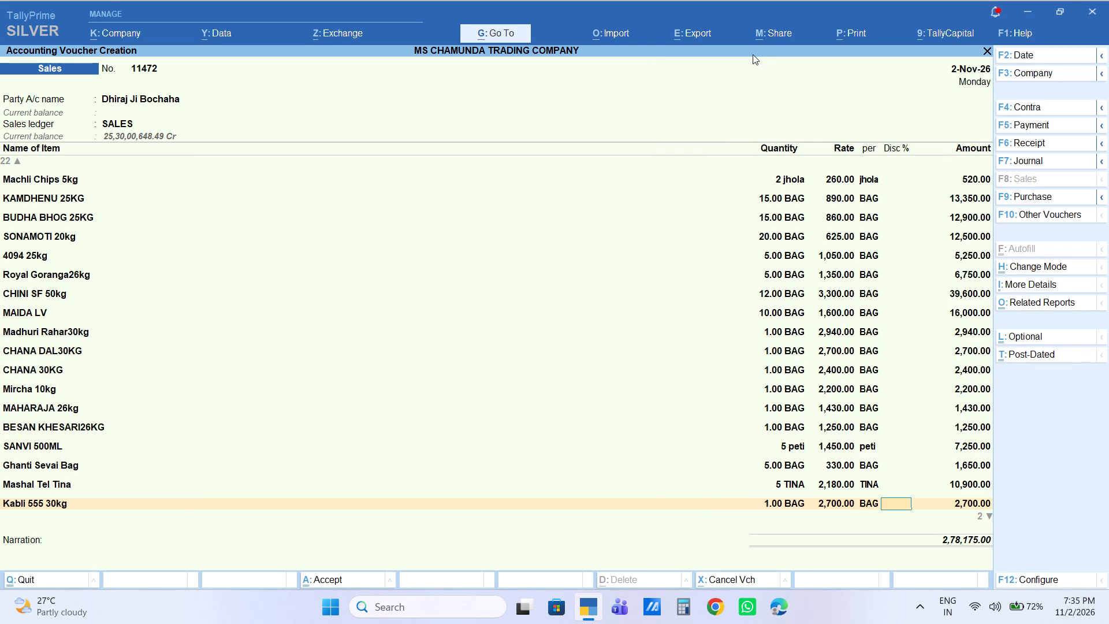
key(Return)
End the item list and add the Labour Charge ledger with its amount left blank.
key(Return)
text(la)
key(Return)
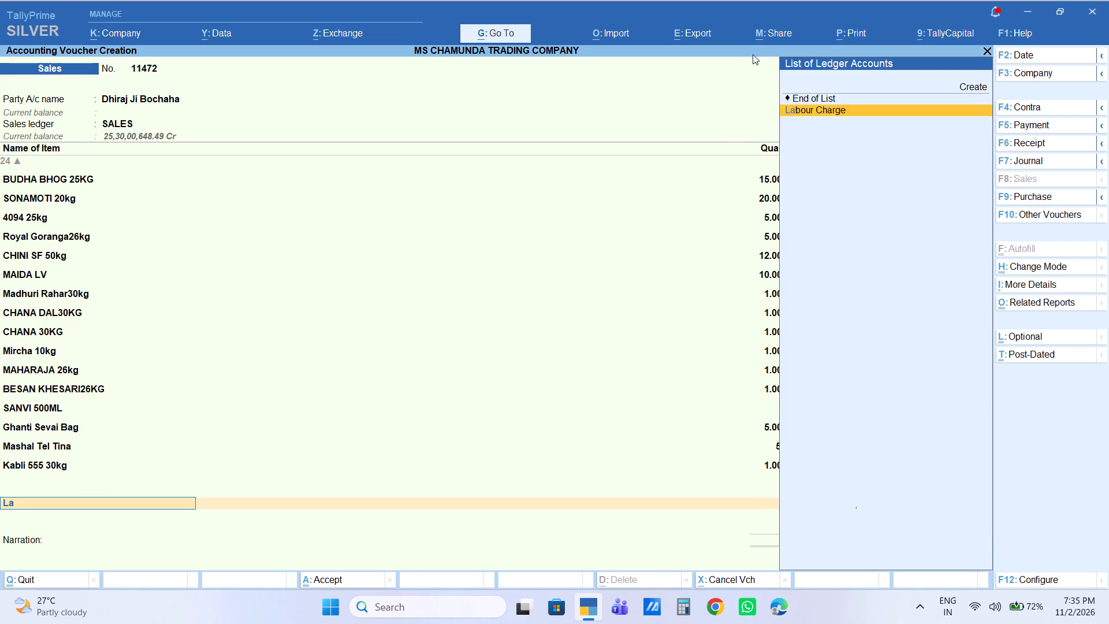
key(Return)
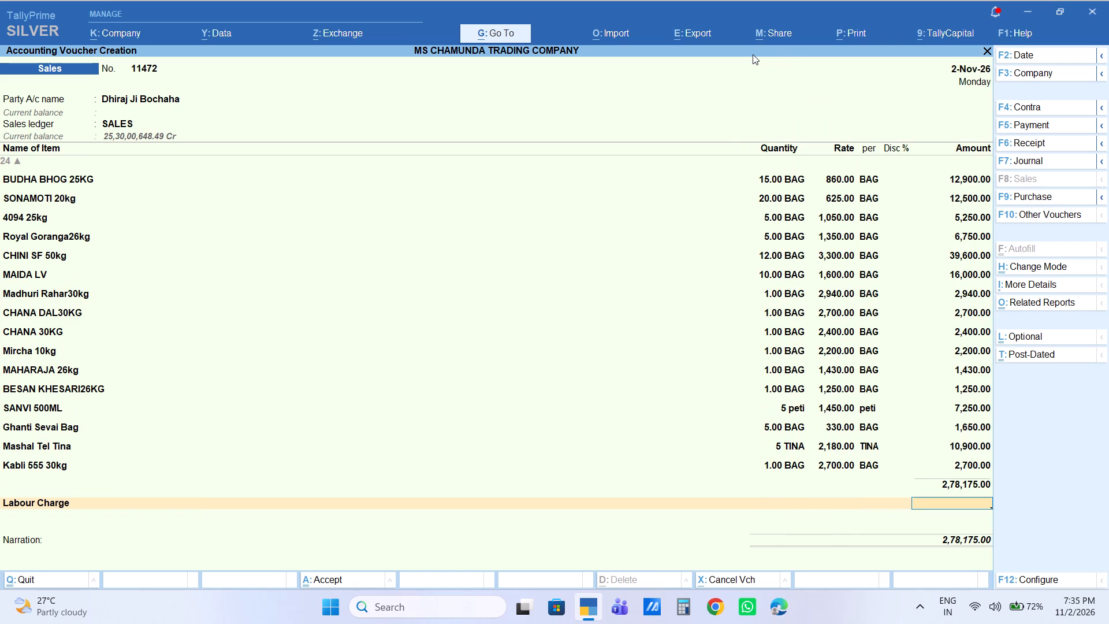
key(Return)
Accept the default new bill reference 11472 and save the sales voucher.
key(Return)
key(Return)
key(Return)
key(Return)
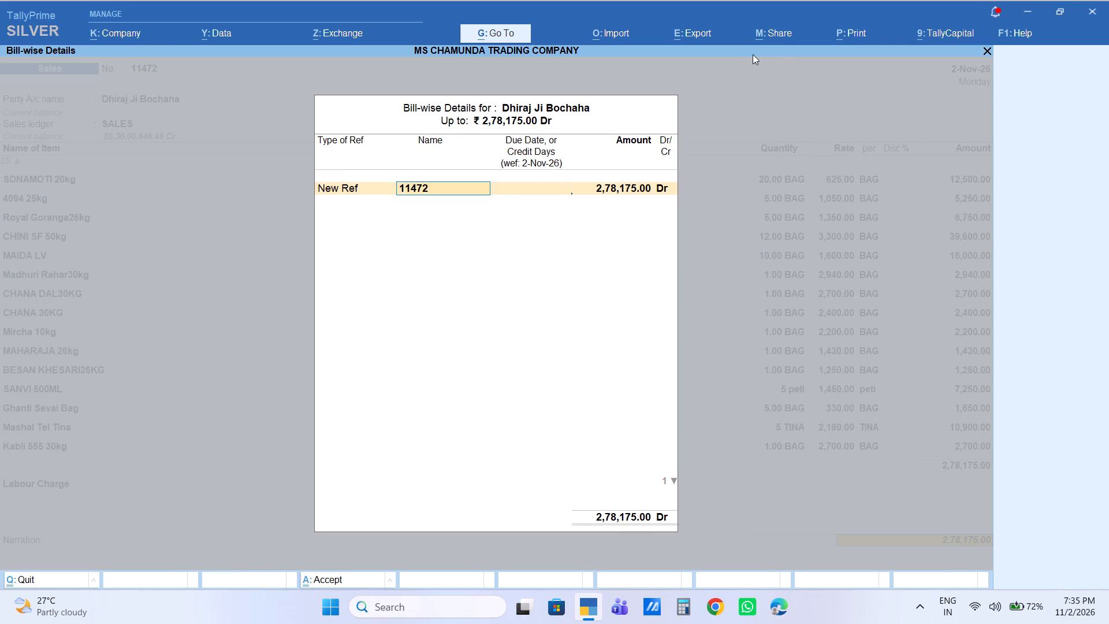
key(Return)
key(Return)
key(Return)
key(Return)
key(Return)
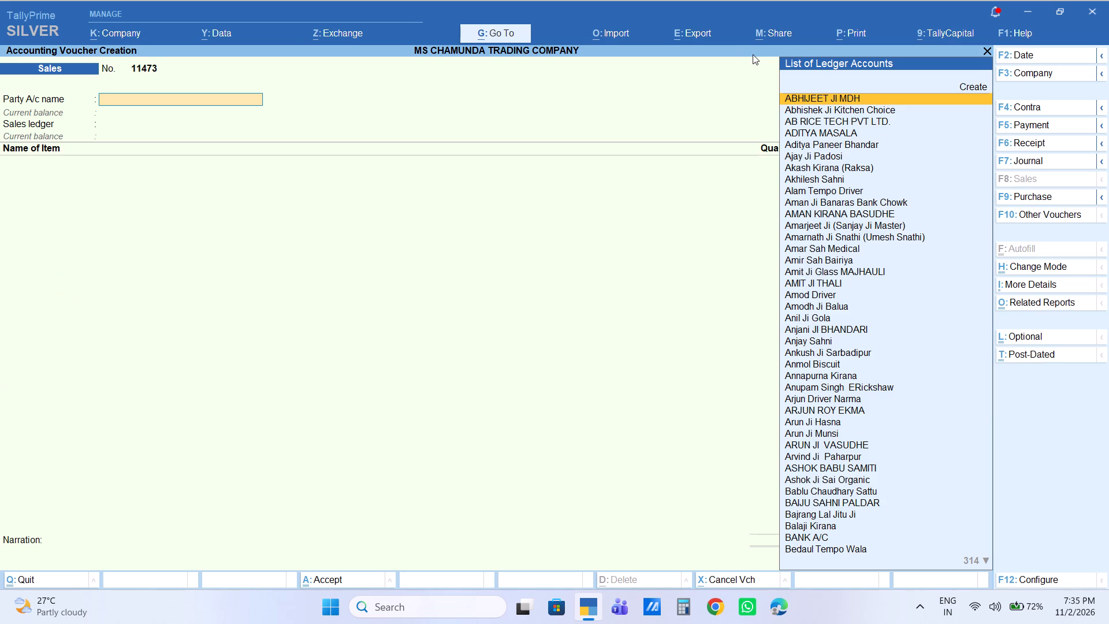
Leave voucher creation and open the Day Book.
key(Escape)
key(Escape)
key(Down)
key(Return)
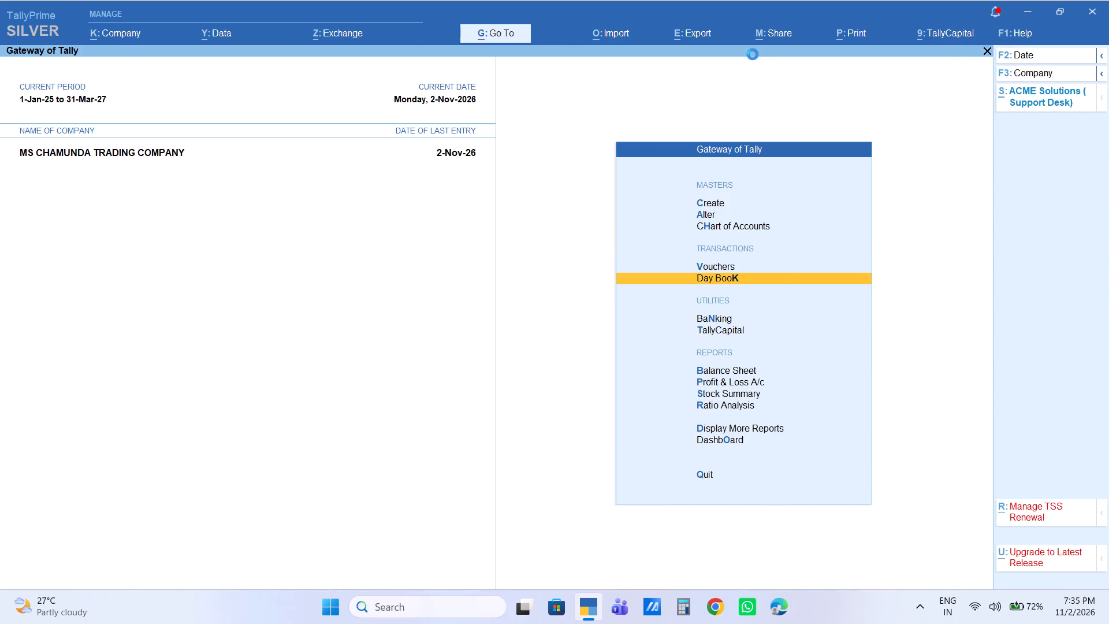
Open the Bochaha customer's sales voucher No. 11472 from the Day Book for alteration.
key(Down)
key(Down)
key(Down)
key(Down)
key(Down)
key(Down)
key(Down)
key(Down)
key(Down)
key(Down)
key(Down)
key(Down)
key(Down)
key(Down)
key(Down)
key(Down)
key(Down)
key(Down)
key(Down)
key(Down)
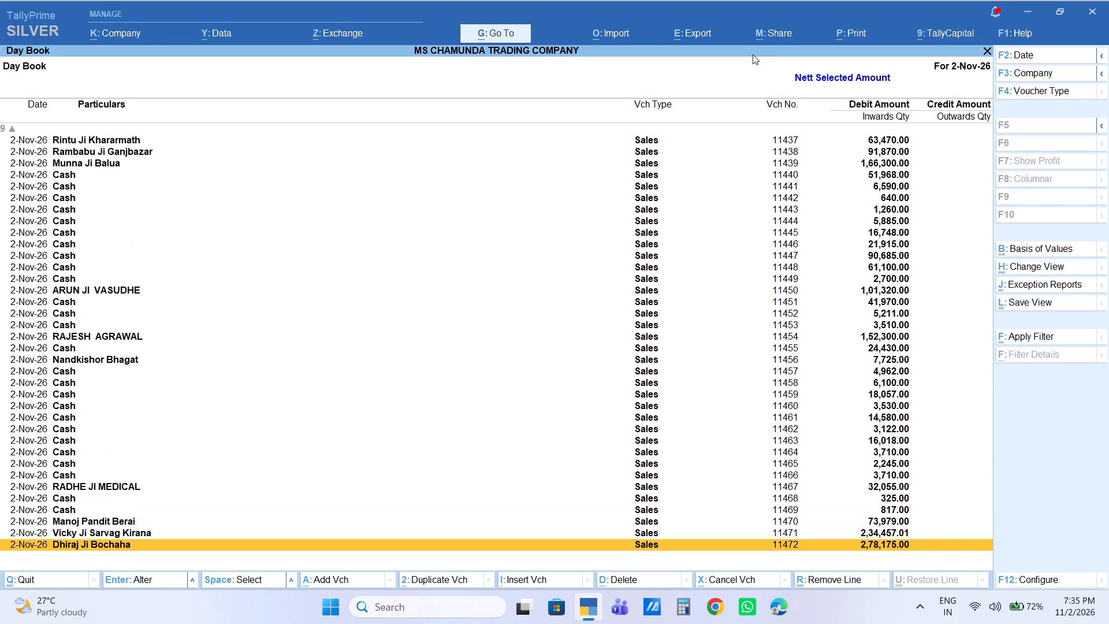
key(Return)
Add the stock item L MISHRI Cutting after the last item of the voucher with a quantity of 10 KG at its default rate.
key(Return)
key(Return)
key(Return)
key(Return)
key(Return)
key(Return)
key(Return)
key(Return)
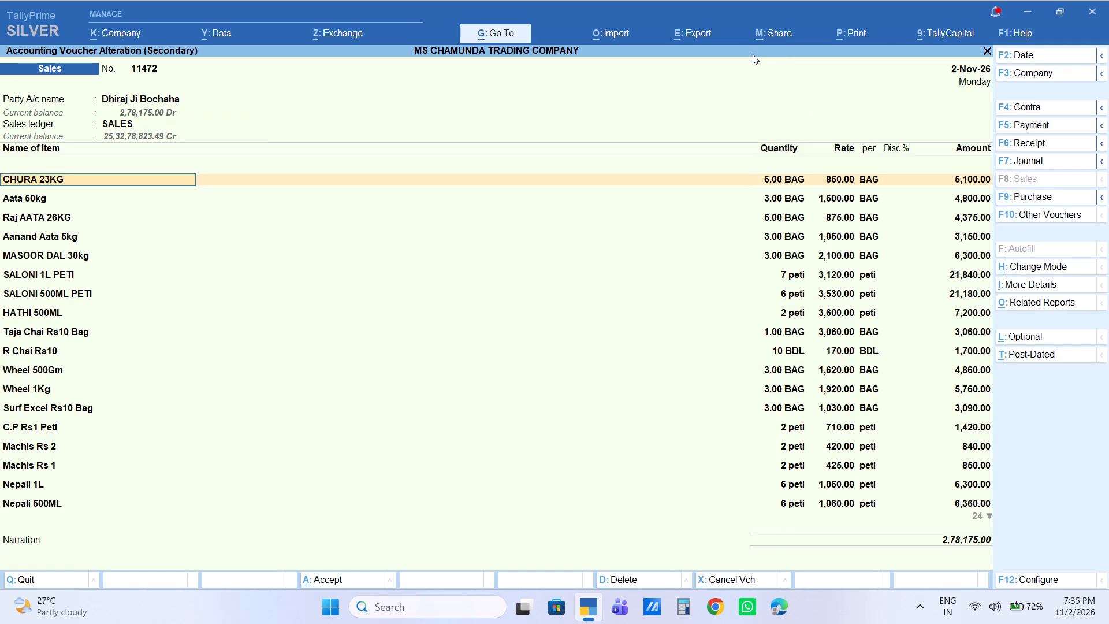
key(Down)
key(Down)
key(Down)
key(Down)
key(Down)
key(Down)
key(Down)
key(Down)
key(Down)
key(Down)
key(Down)
key(Down)
key(Down)
key(Down)
key(Down)
key(Down)
key(Down)
key(Down)
key(Down)
key(Down)
key(Down)
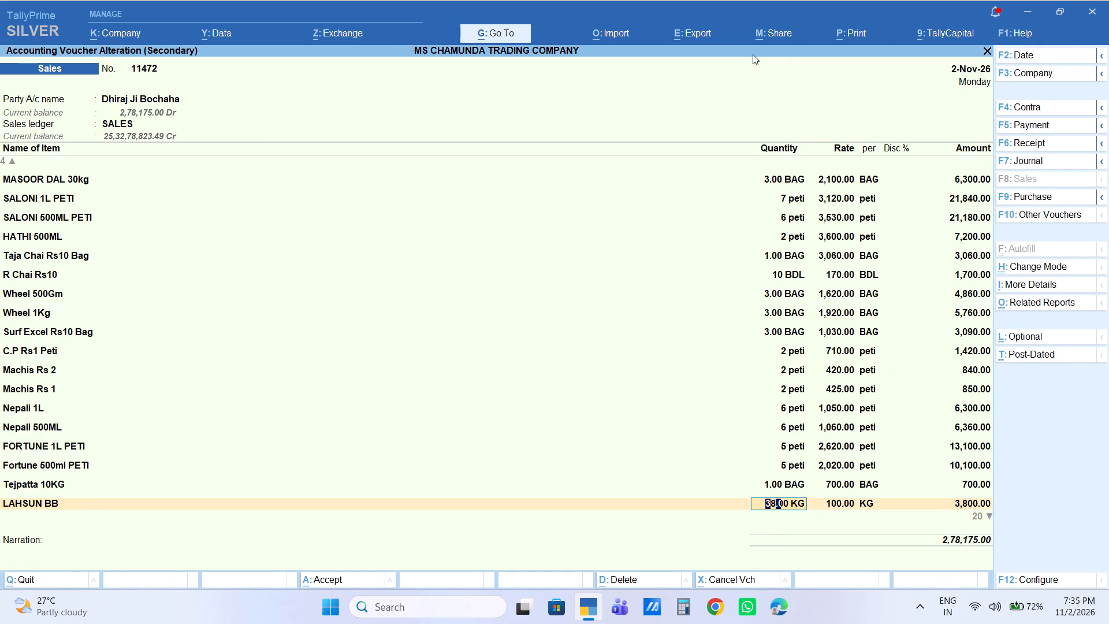
key(Down)
key(Down)
key(Down)
key(Down)
key(Down)
key(Down)
key(Down)
key(Down)
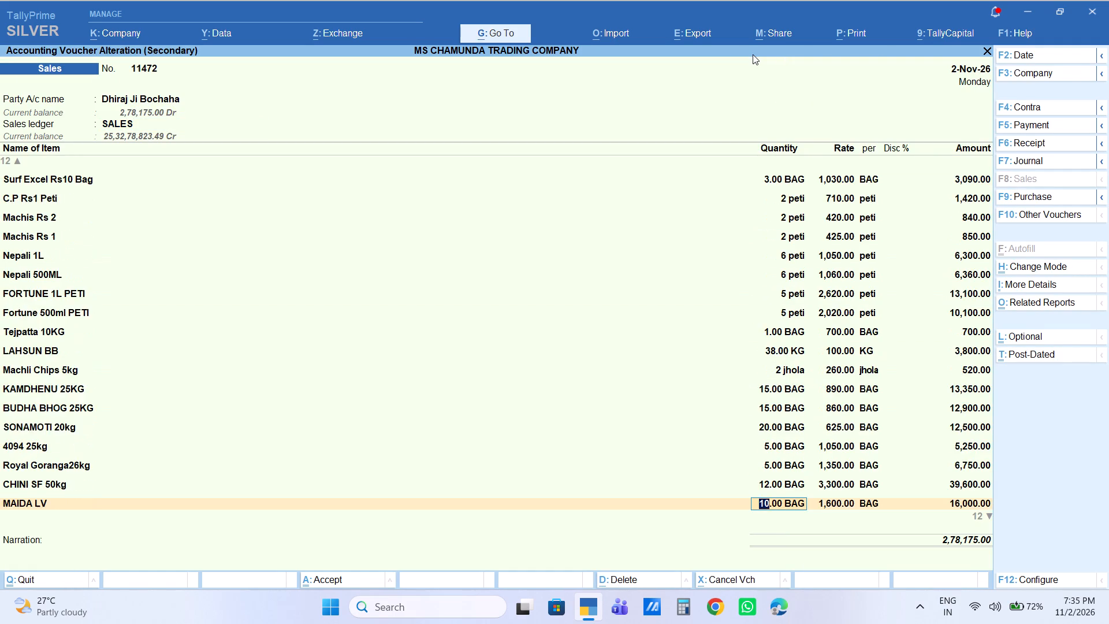
key(Down)
key(Down)
key(Down)
key(Down)
key(Down)
key(Down)
key(Down)
key(Down)
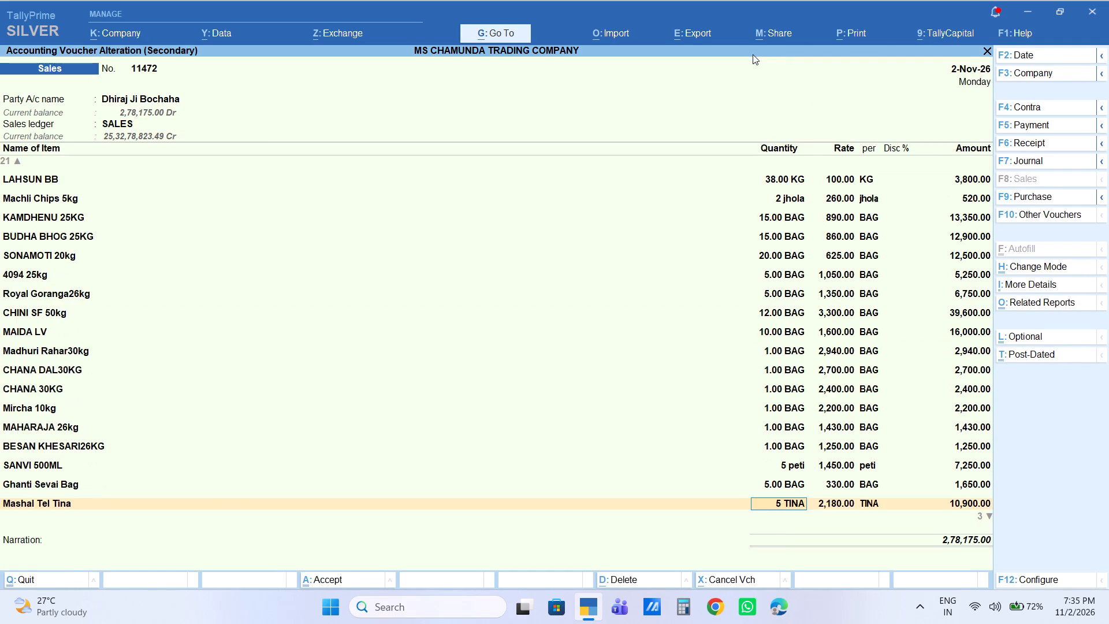
key(Down)
key(Down)
key(Down)
key(Down)
key(BackSpace)
key(BackSpace)
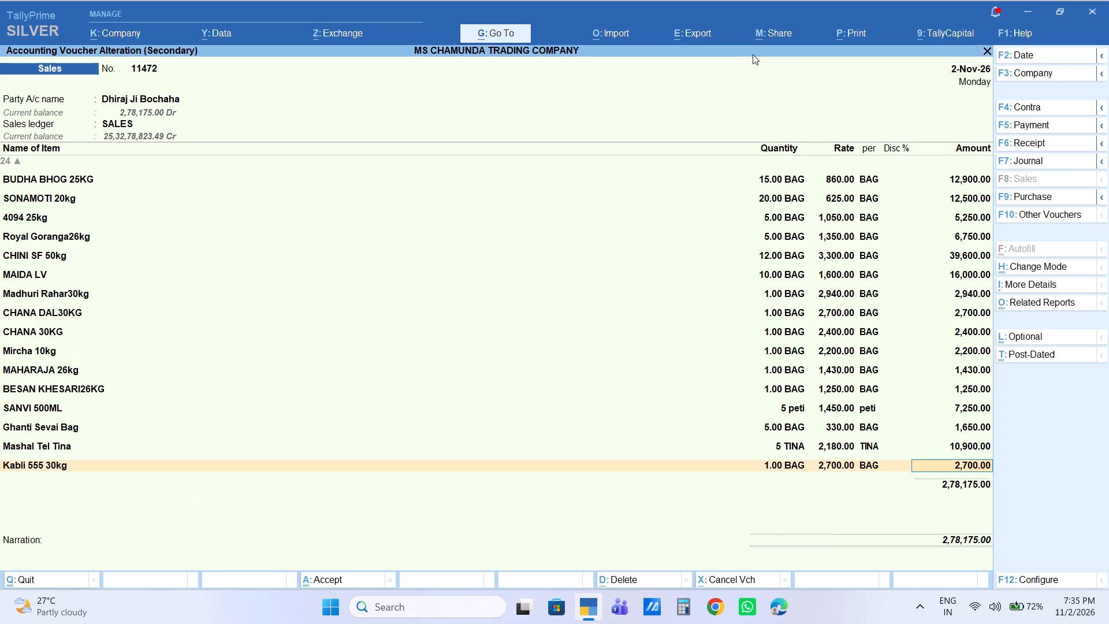
key(Return)
text(mishr)
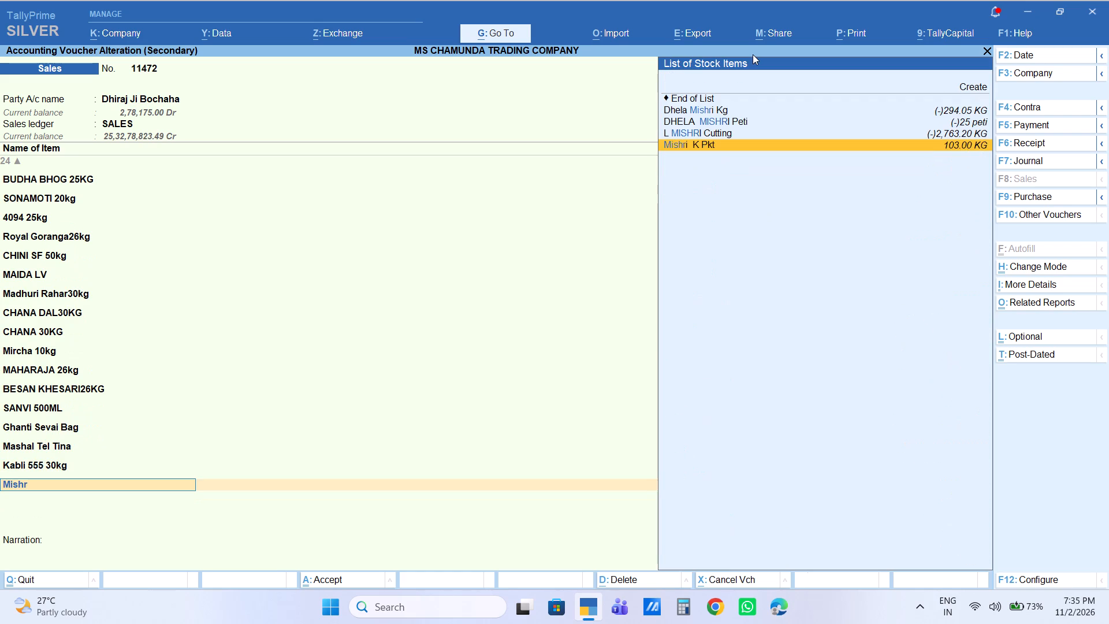
key(Up)
key(Return)
text(10)
key(Return)
key(Return)
key(Return)
key(Return)
key(Return)
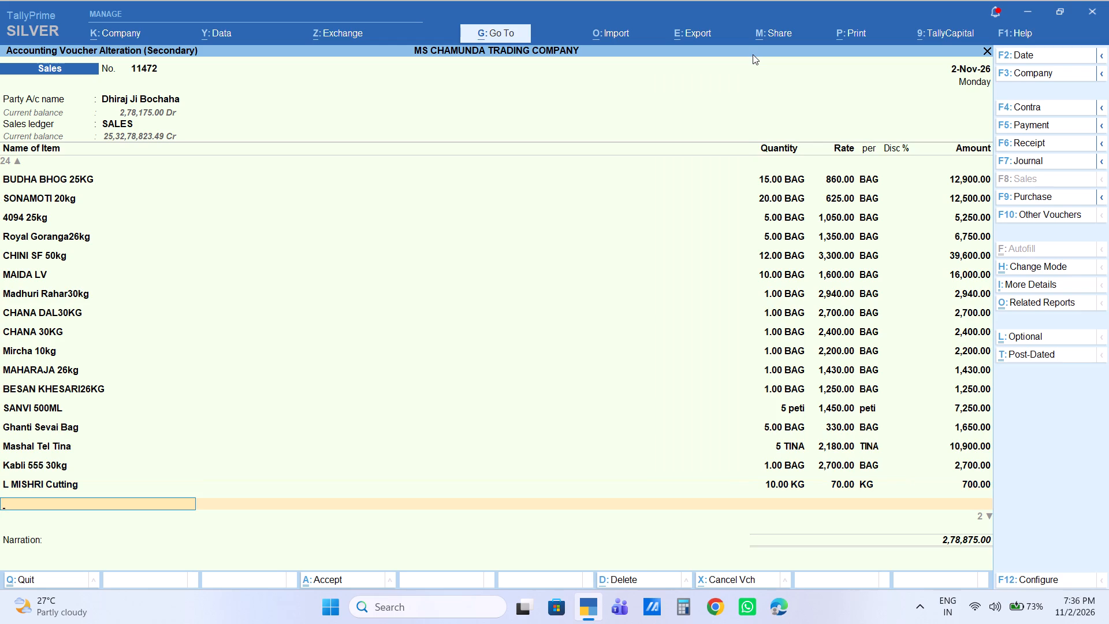
Add the stock item Badam Bhakar Kg to the voucher with a quantity of 10 KG at its default rate.
text(mabada)
key(Down)
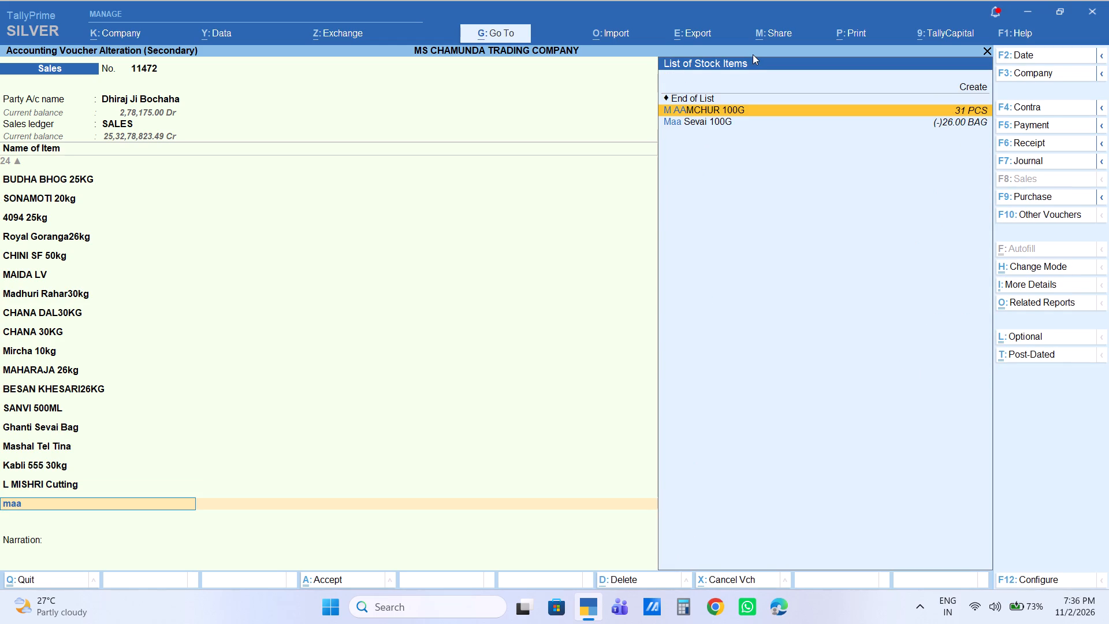
key(BackSpace)
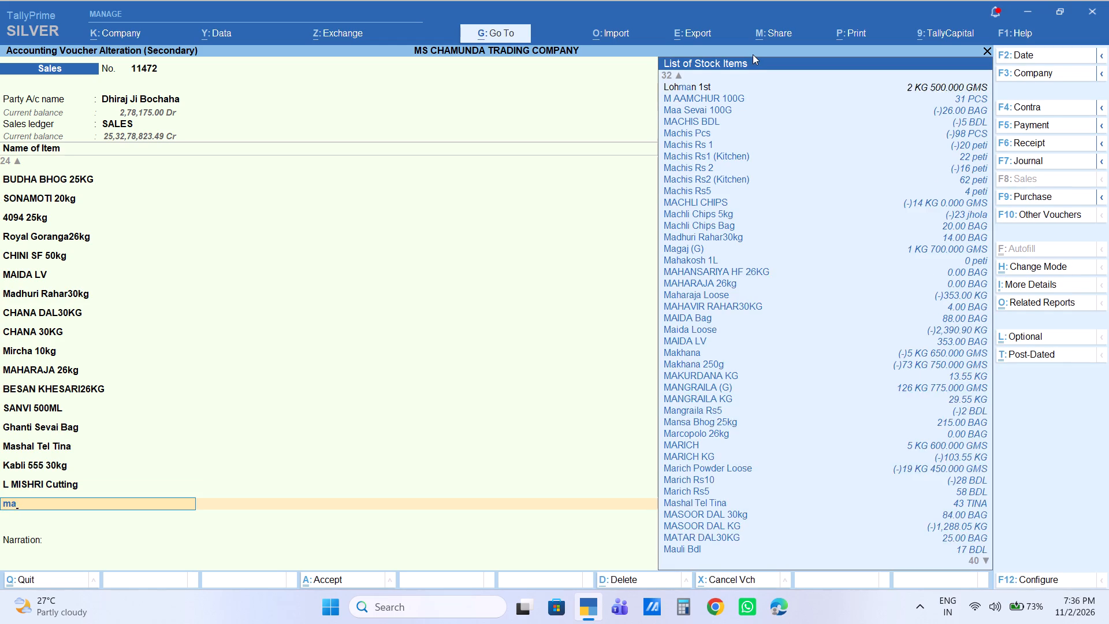
key(BackSpace)
key(BackSpace)
text(bada)
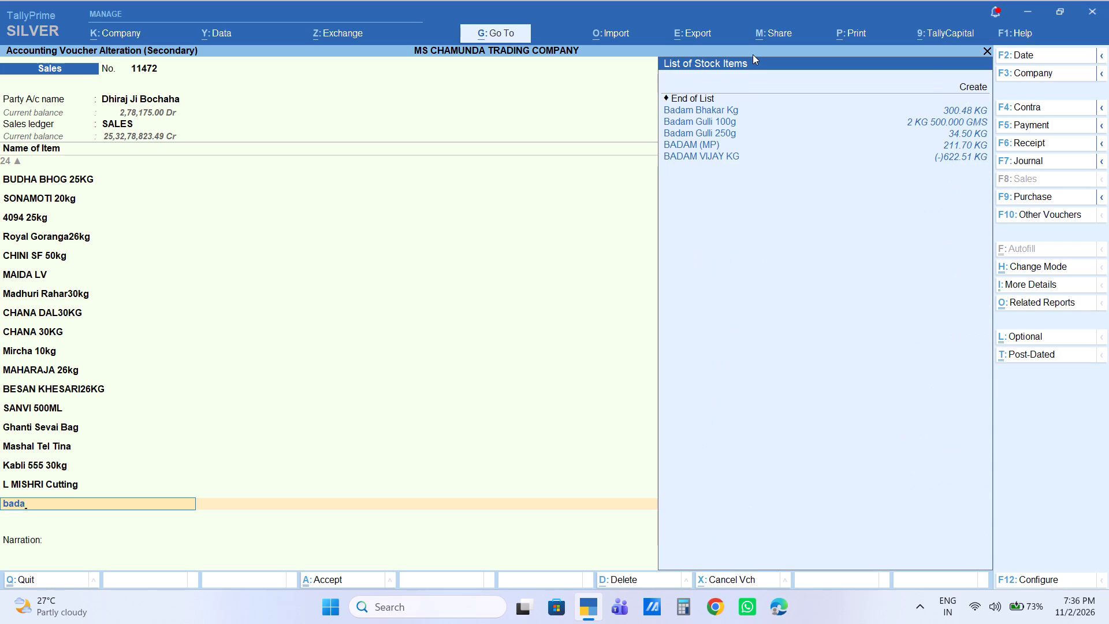
key(Down)
key(Return)
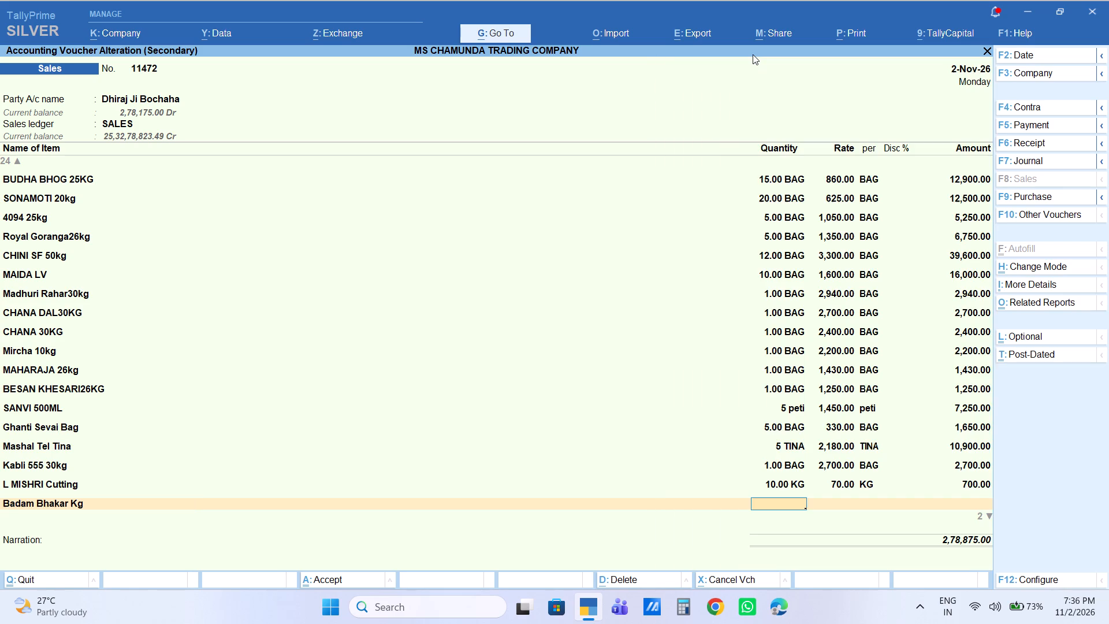
text(10)
key(Return)
key(Return)
key(Return)
key(Return)
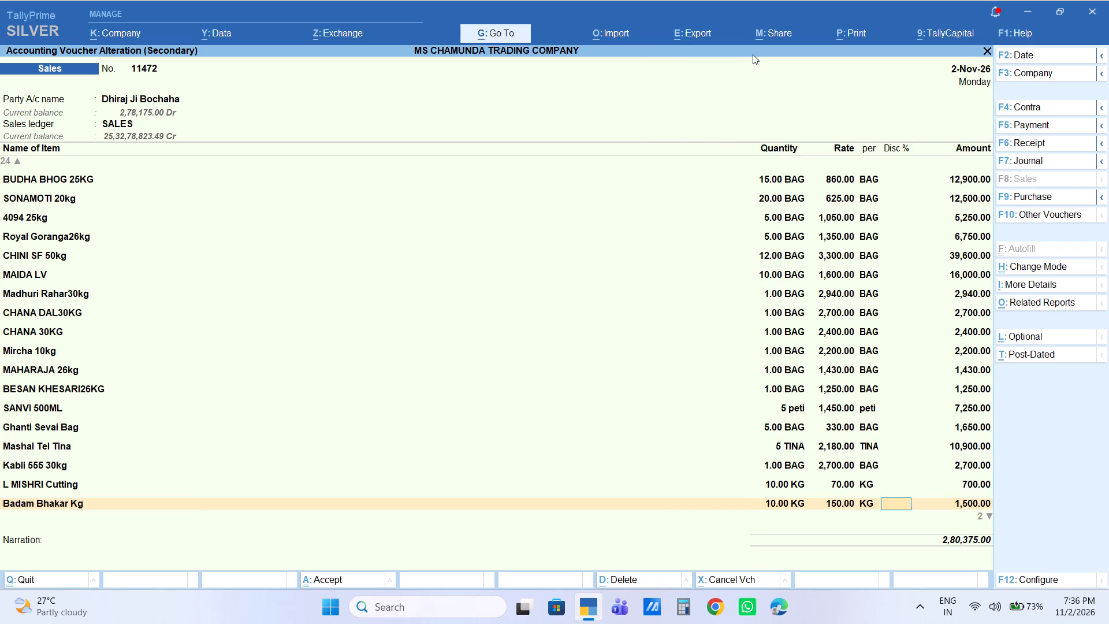
key(Return)
Add the stock item MARICH after Badam Bhakar Kg in the voucher with a quantity of 2 KG.
text(mar)
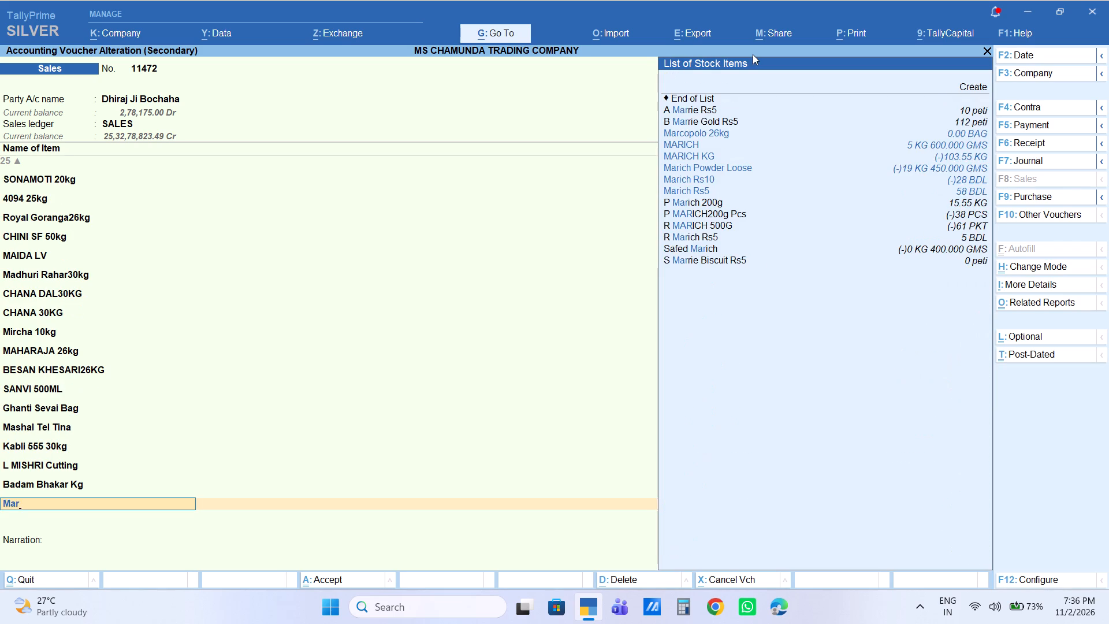
text(ich)
key(Down)
key(Return)
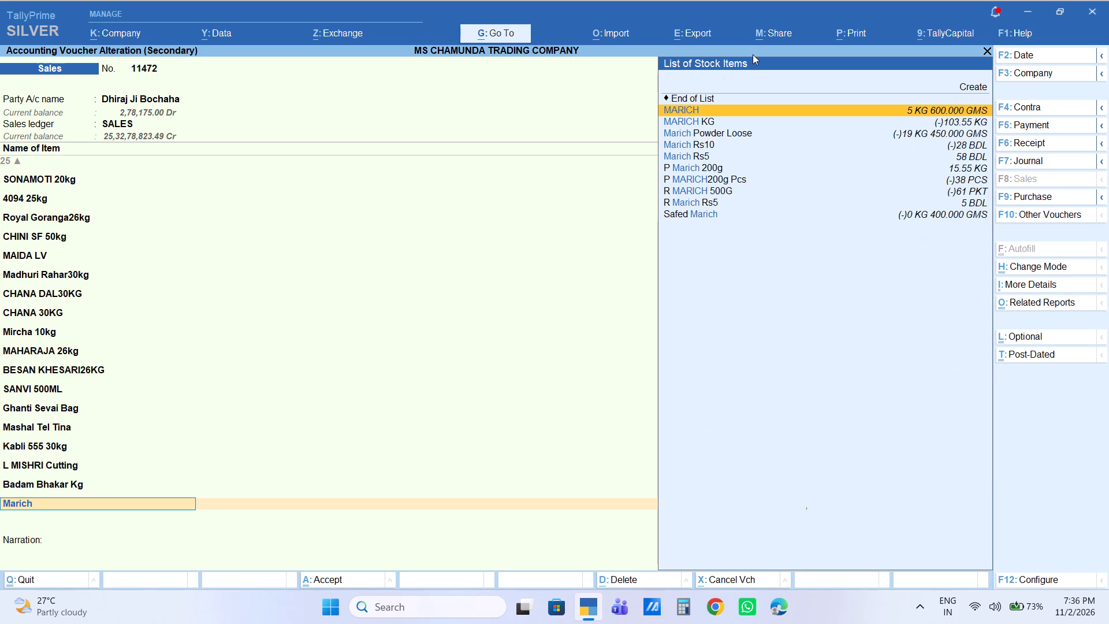
text(23)
key(Return)
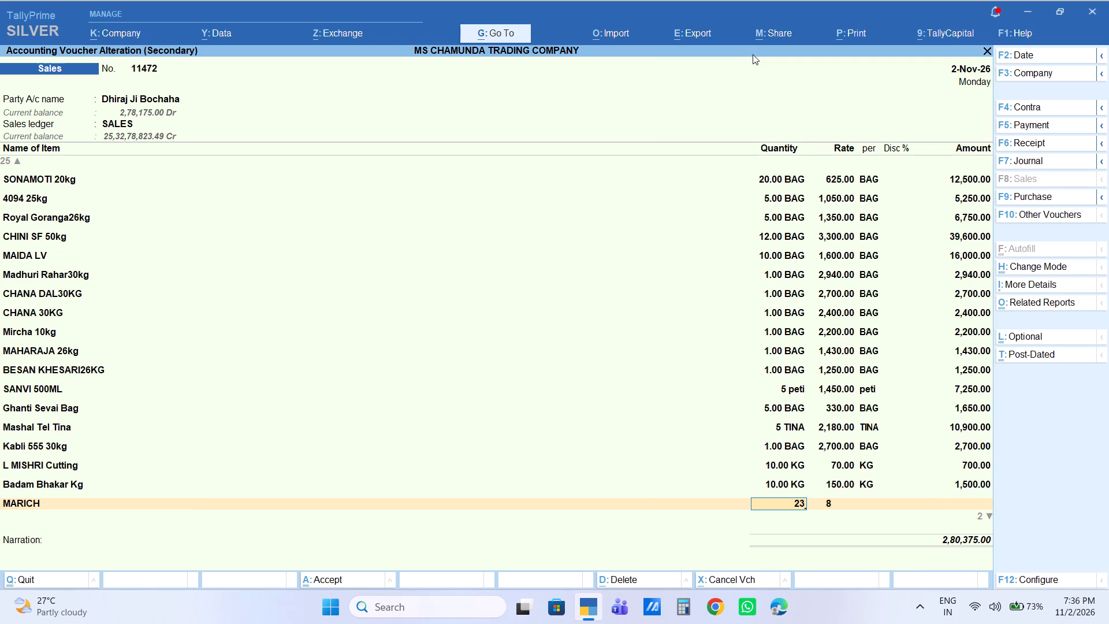
key(Return)
key(Return)
key(BackSpace)
key(BackSpace)
key(BackSpace)
key(2)
key(Return)
key(Return)
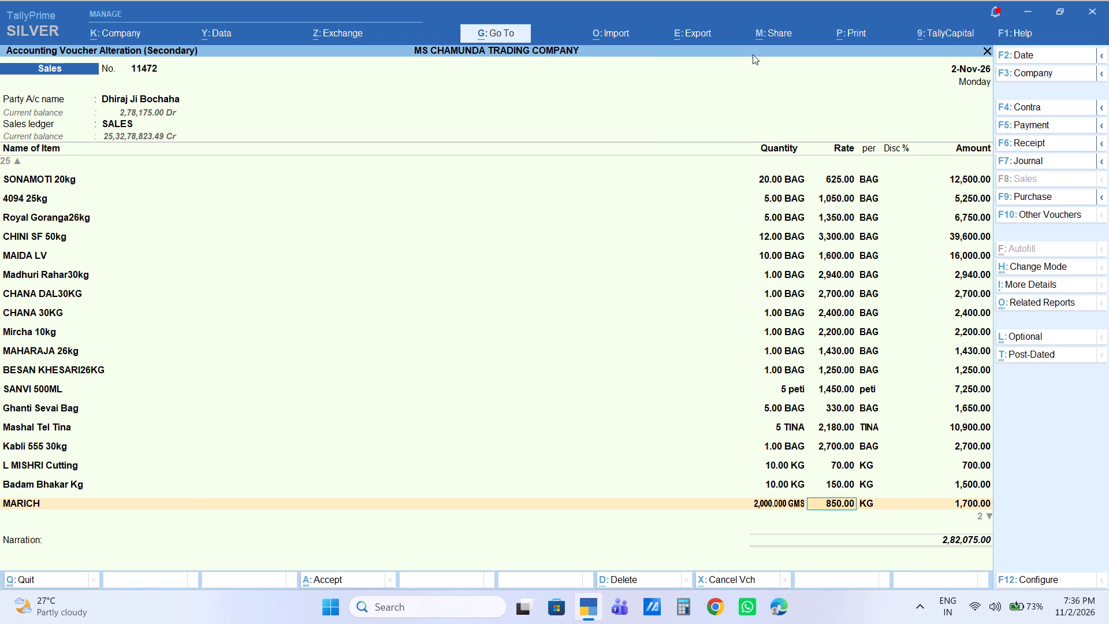
Re-enter the MARICH rate as 850 per KG.
key(Return)
key(Return)
key(BackSpace)
key(BackSpace)
key(BackSpace)
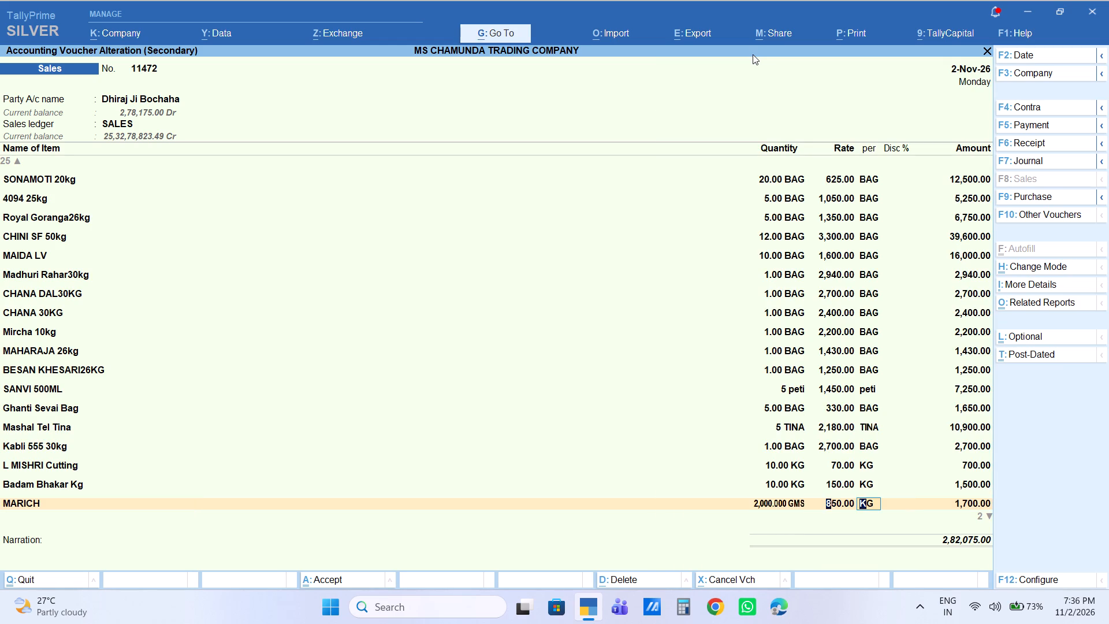
text(850)
key(Return)
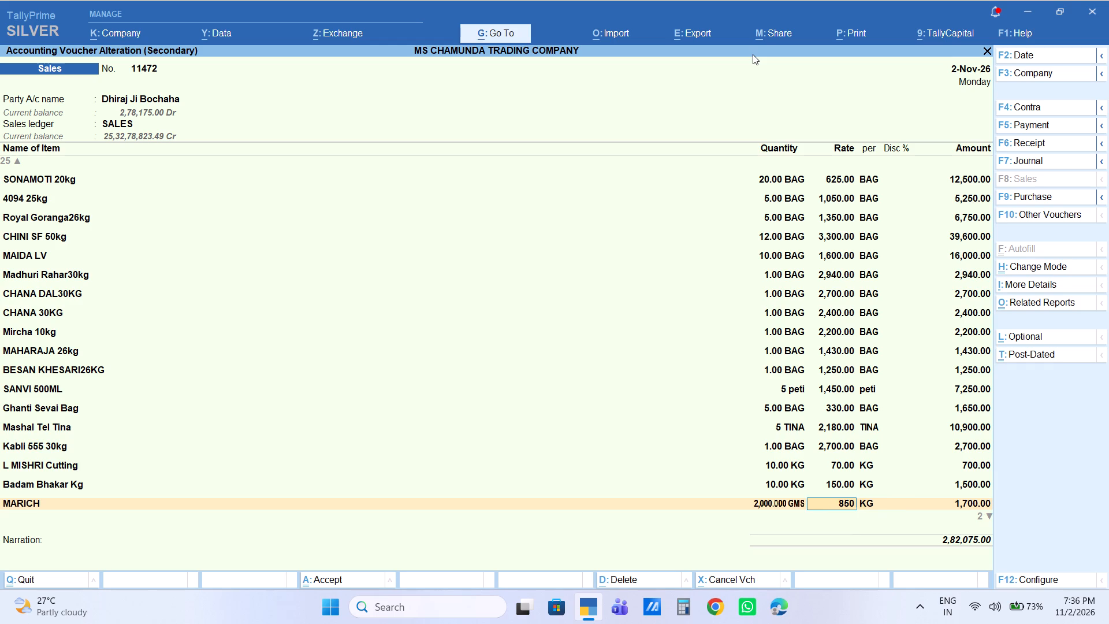
Re-enter the MARICH quantity as 2 kg and complete the item line.
key(BackSpace)
key(BackSpace)
key(BackSpace)
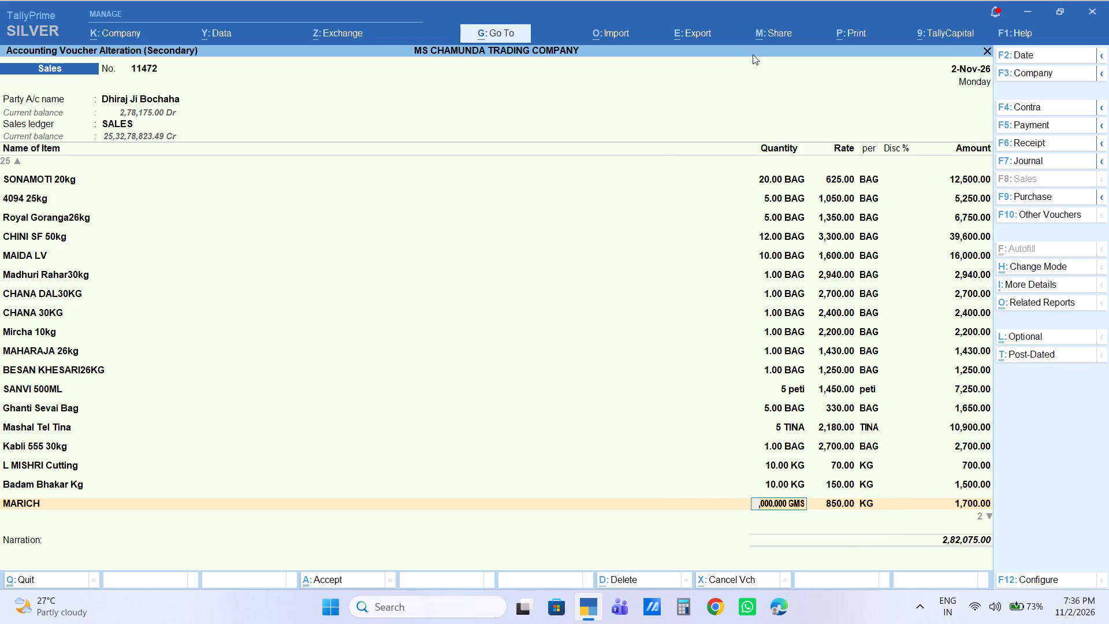
key(Return)
key(2)
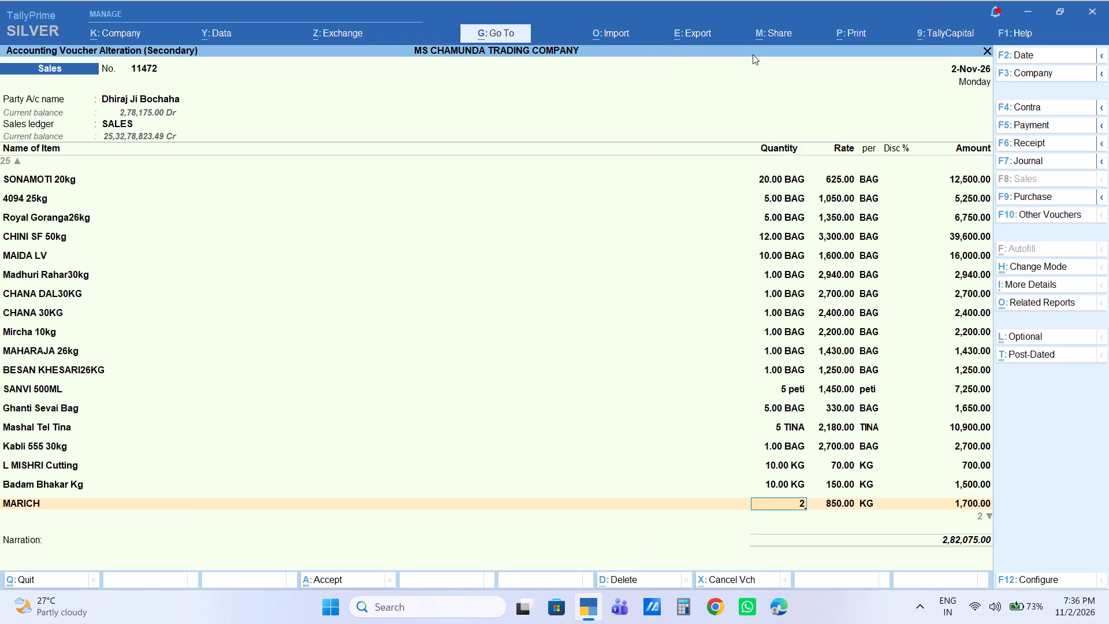
key(space)
text(k)
key(g)
key(Return)
key(Return)
key(Return)
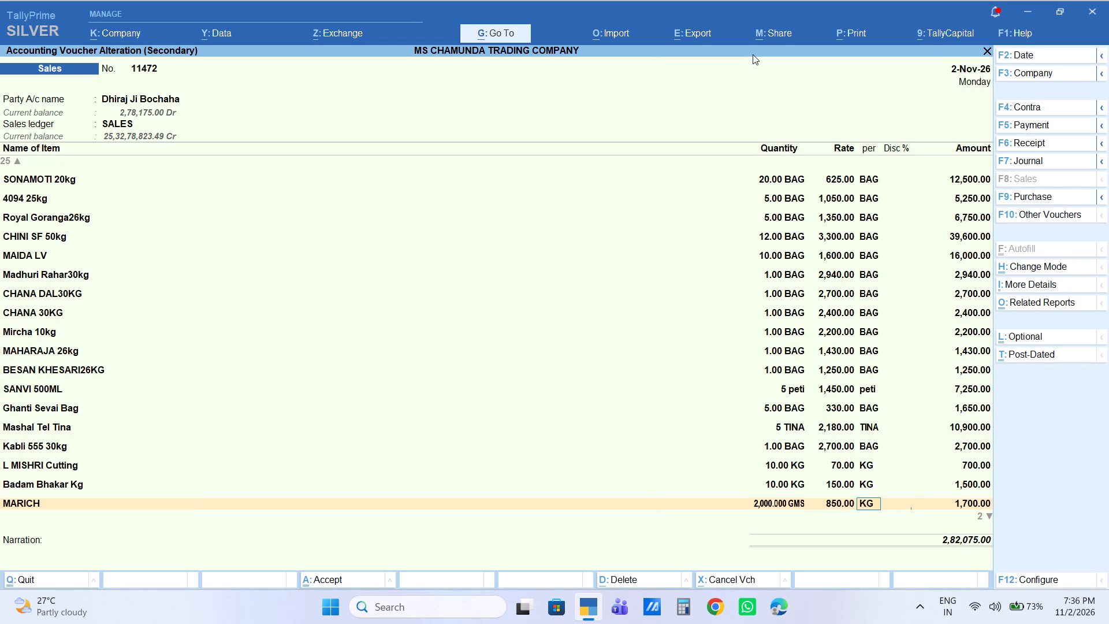
key(Return)
key(Return)
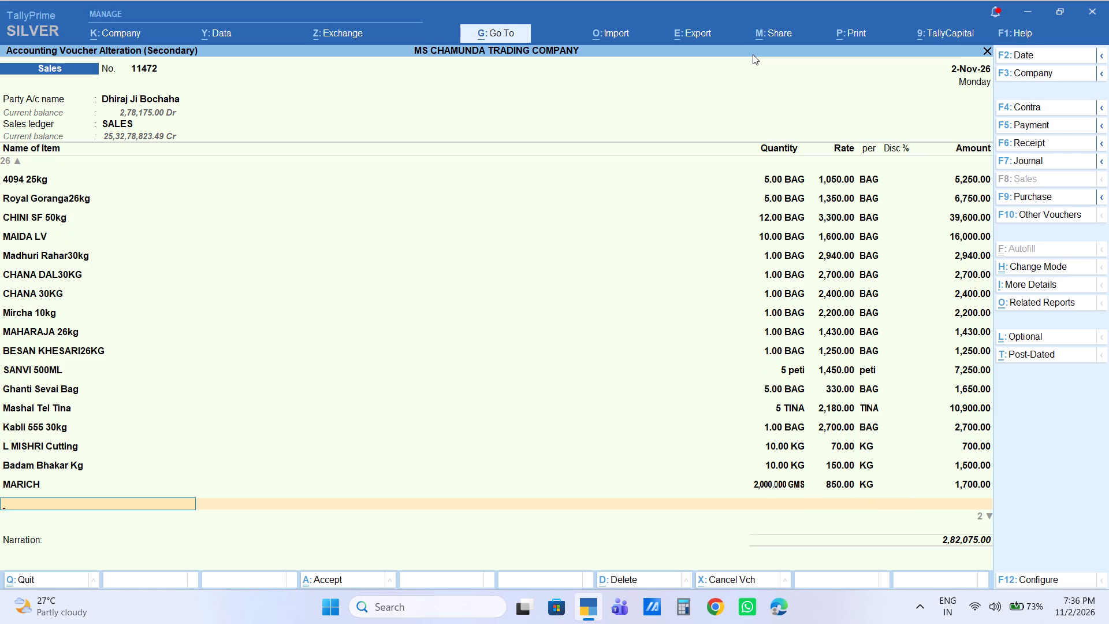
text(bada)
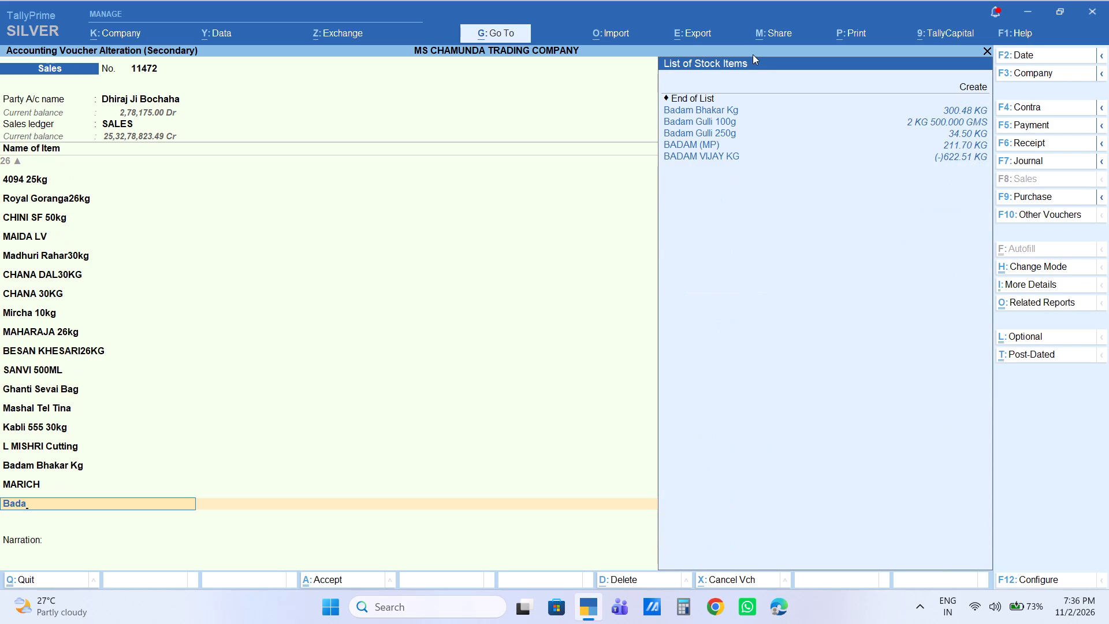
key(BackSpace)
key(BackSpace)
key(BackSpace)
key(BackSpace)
Add the stock item PANCHFORAN KG to the voucher with a quantity of 2 KG at its default rate.
text(panm)
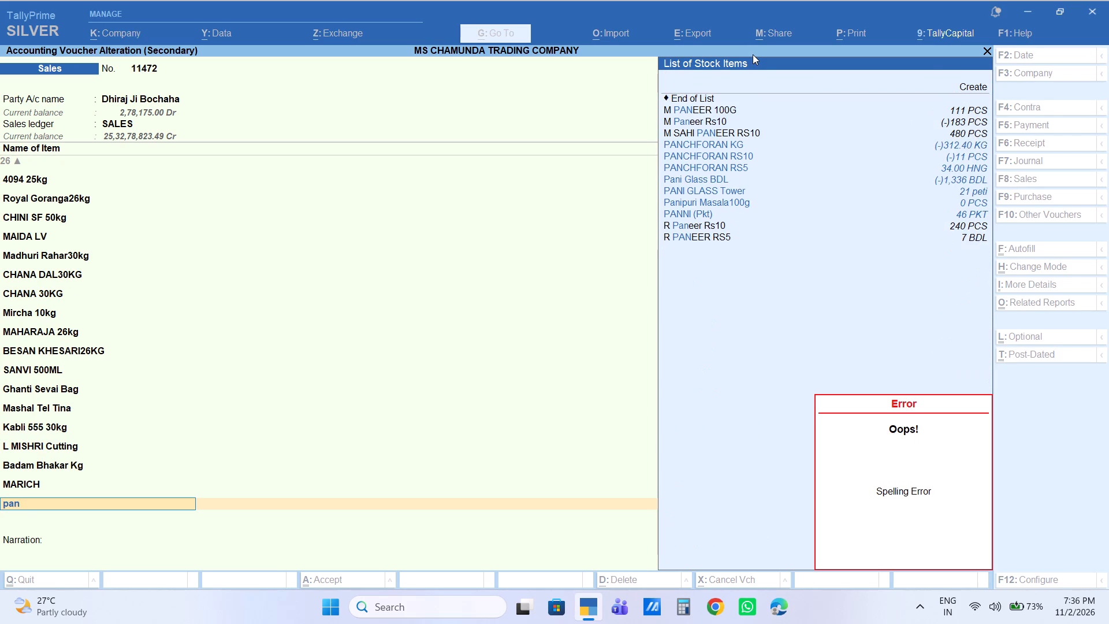
text(ch)
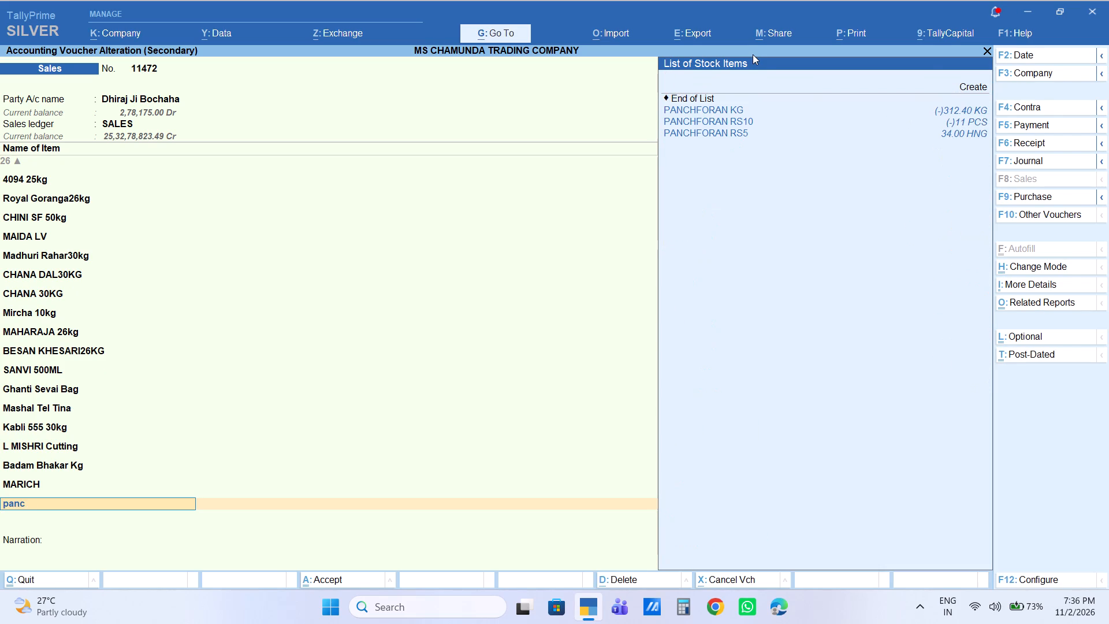
key(Down)
key(Down)
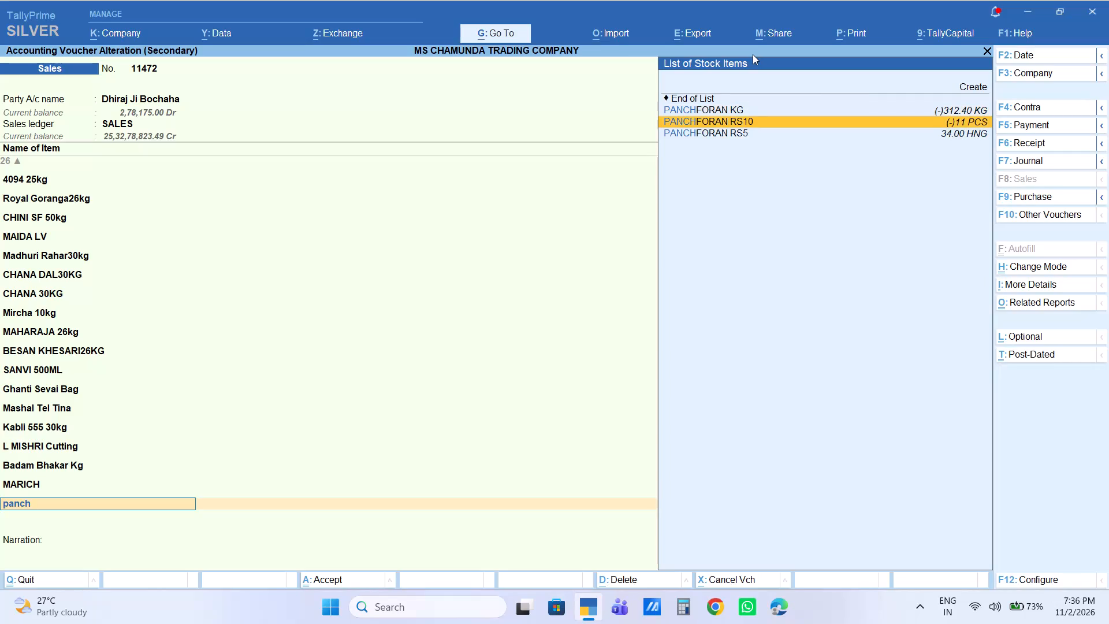
key(Up)
key(Return)
key(2)
key(Return)
key(Return)
key(Return)
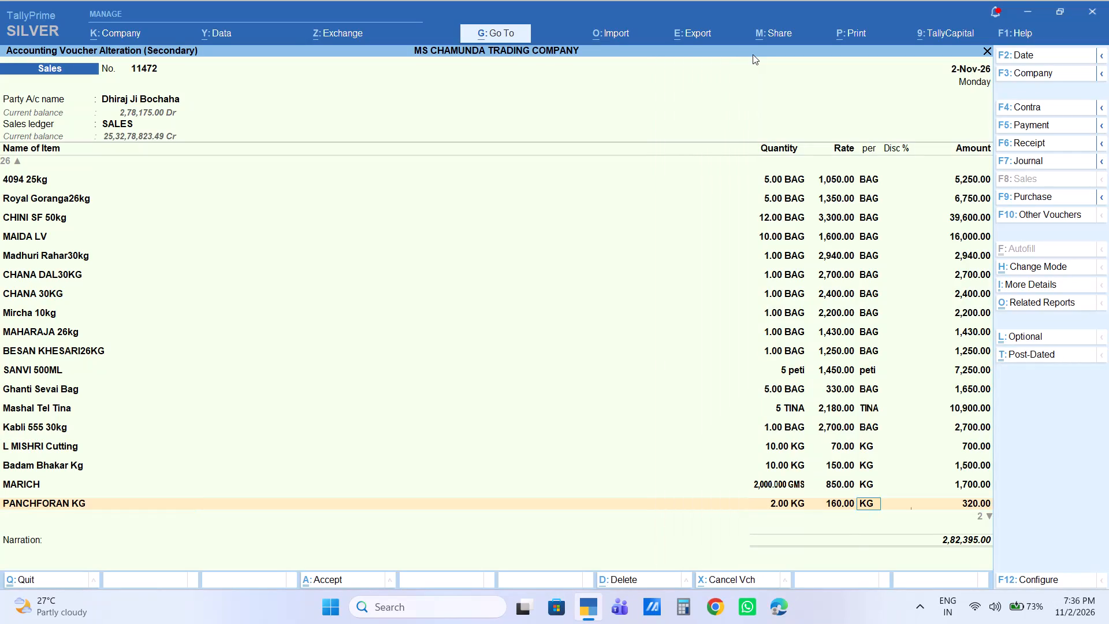
key(Return)
key(Return)
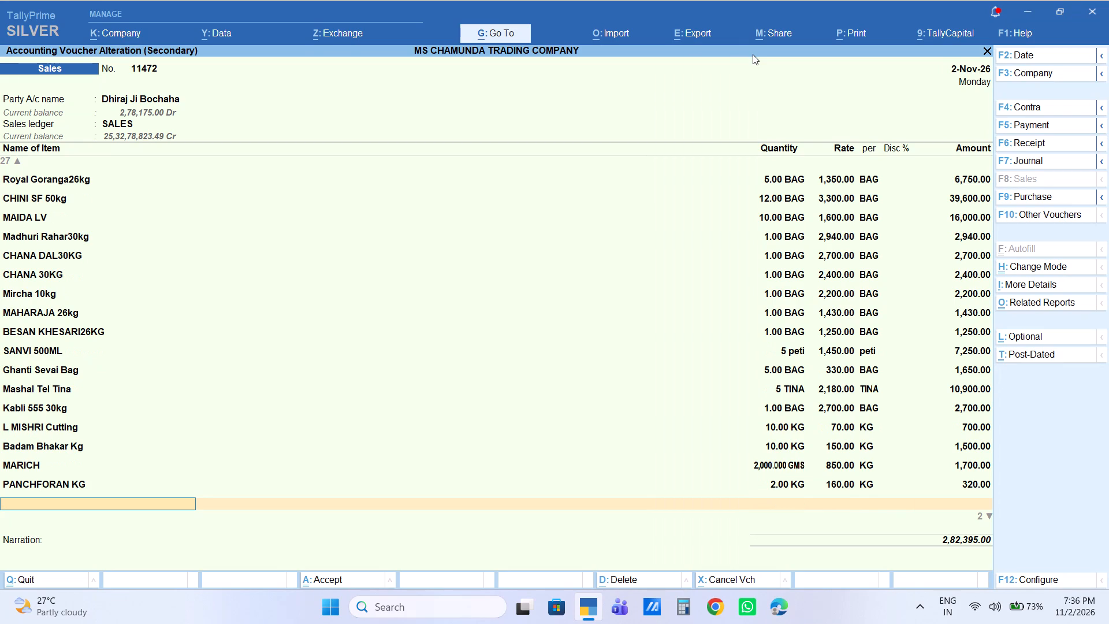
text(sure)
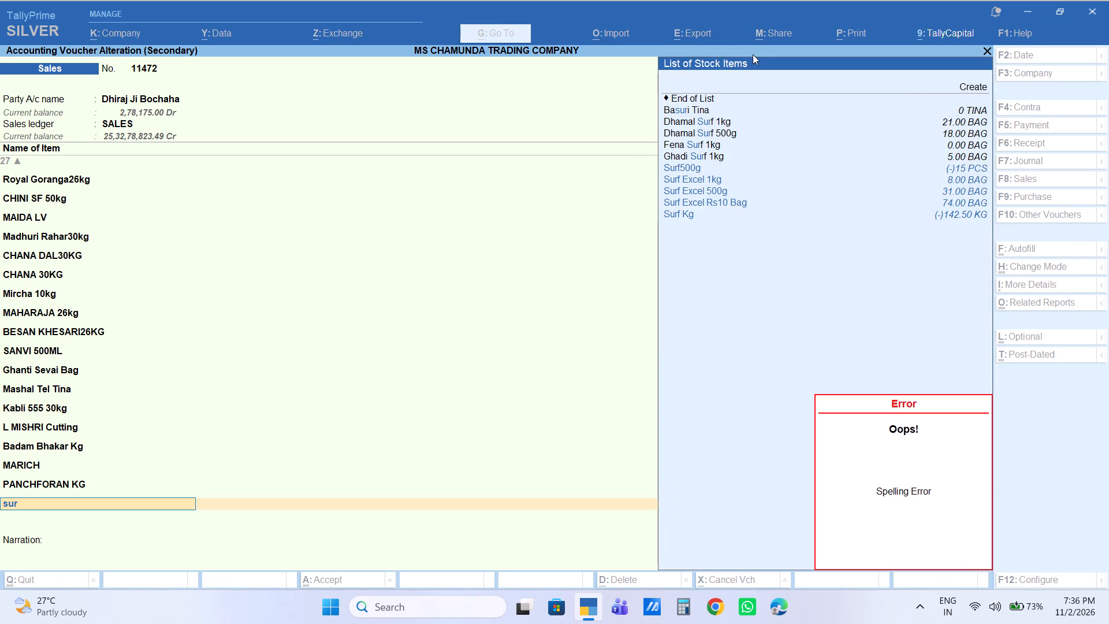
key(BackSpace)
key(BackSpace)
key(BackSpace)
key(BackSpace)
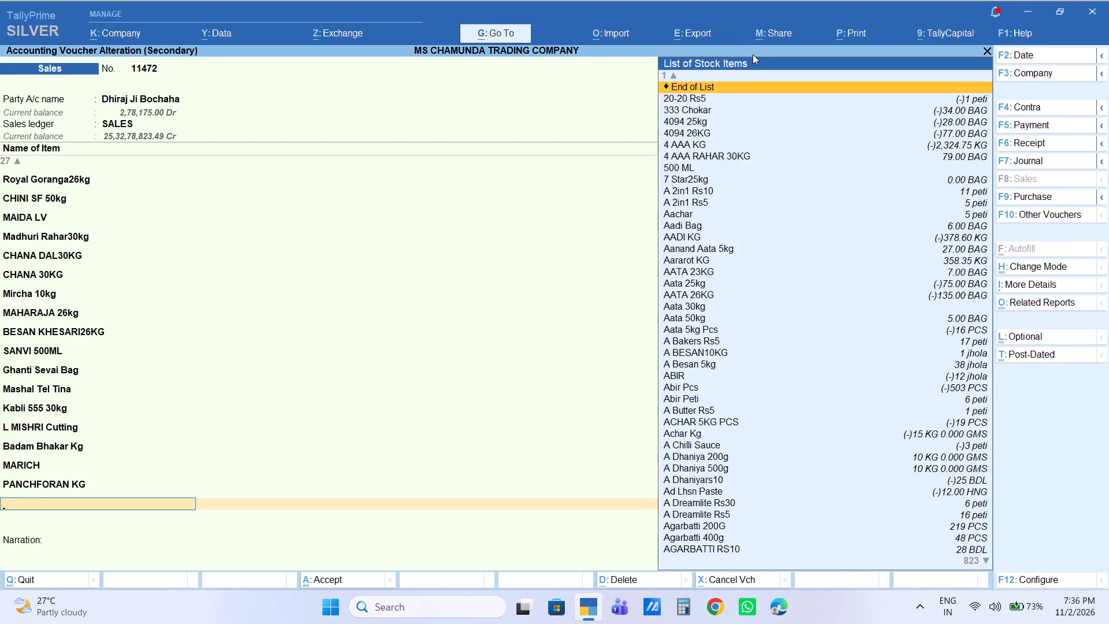
Add the stock item PUNJABI PAPAD PETI to the voucher with a quantity of 1 peti at its default rate.
text(punja)
key(Down)
key(Down)
key(Return)
key(1)
key(Return)
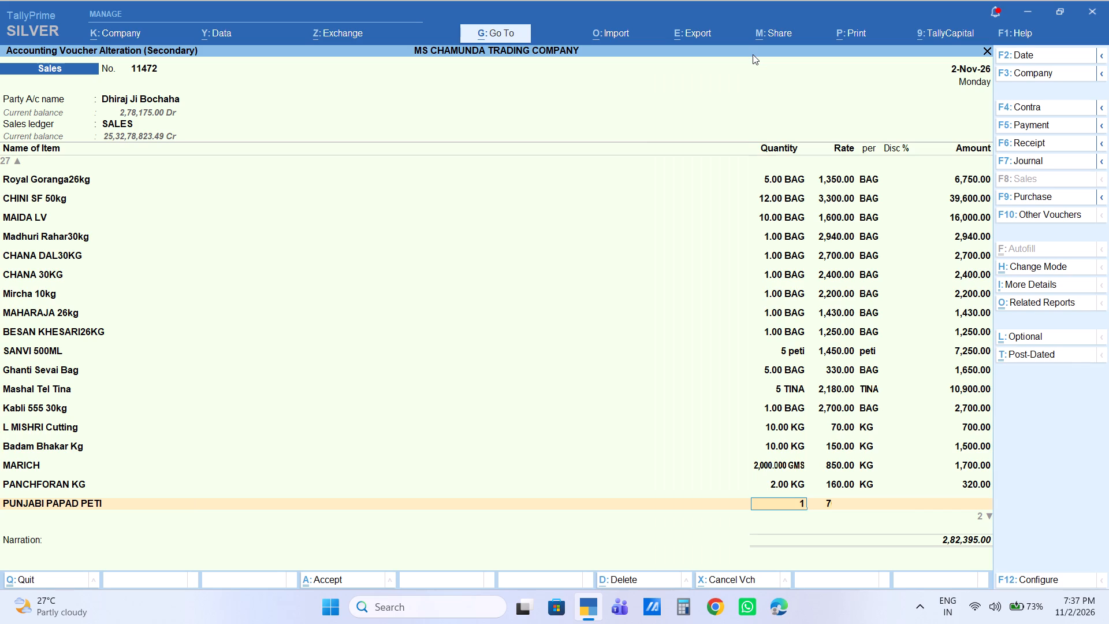
key(Return)
key(Return)
key(Return)
key(Return)
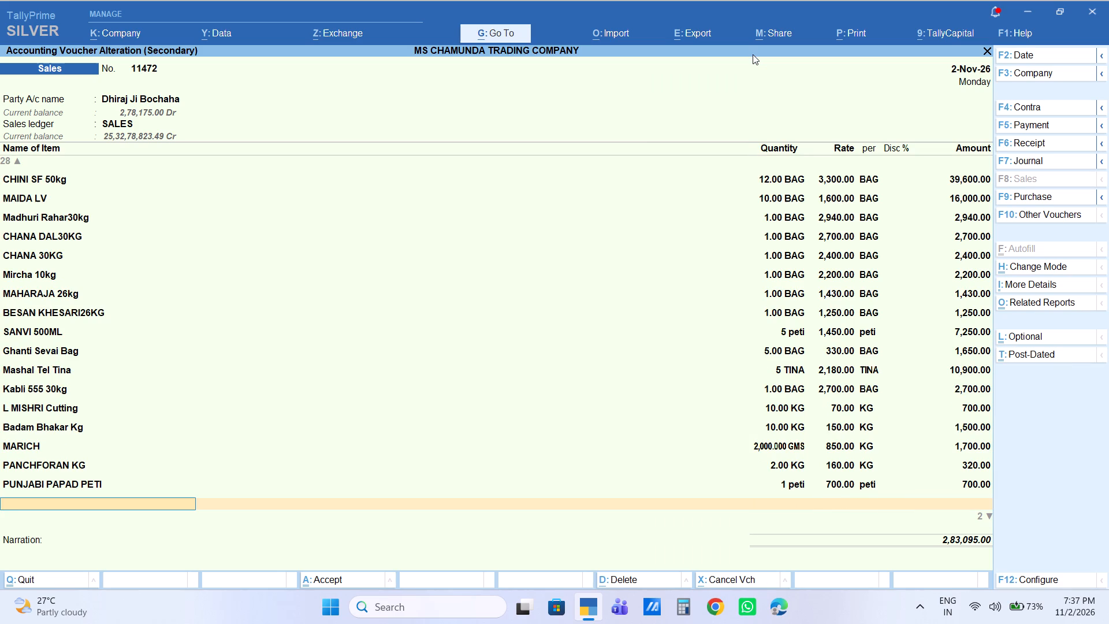
Add the stock item Sooji 50kg to the voucher with a quantity of 1 BAG at its default rate.
text(sooji)
key(Down)
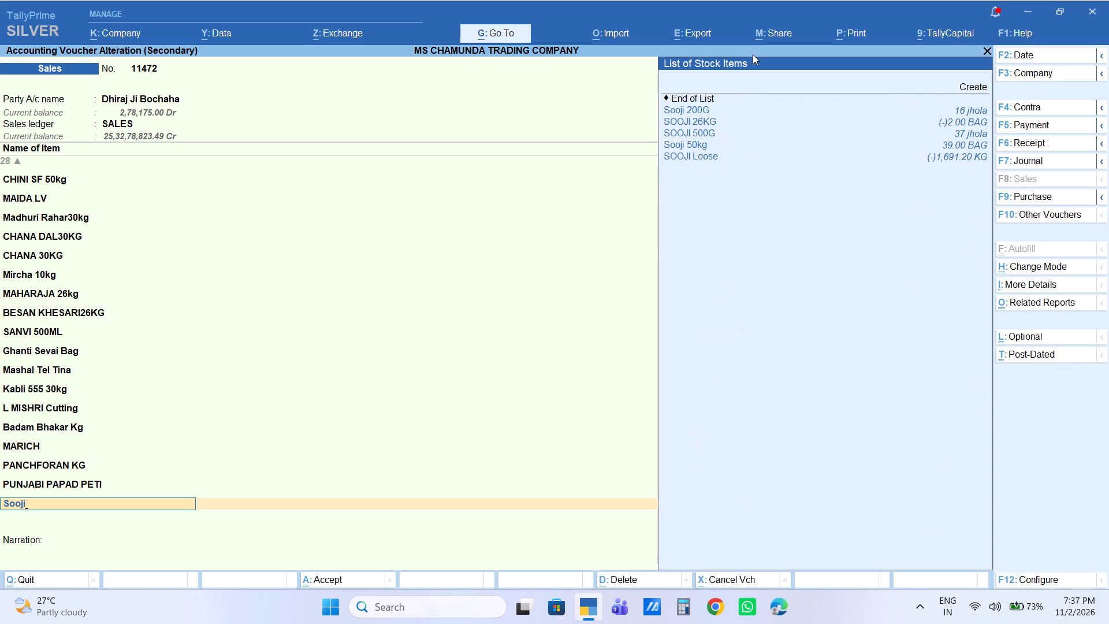
key(Down)
key(Down)
key(Down)
key(Return)
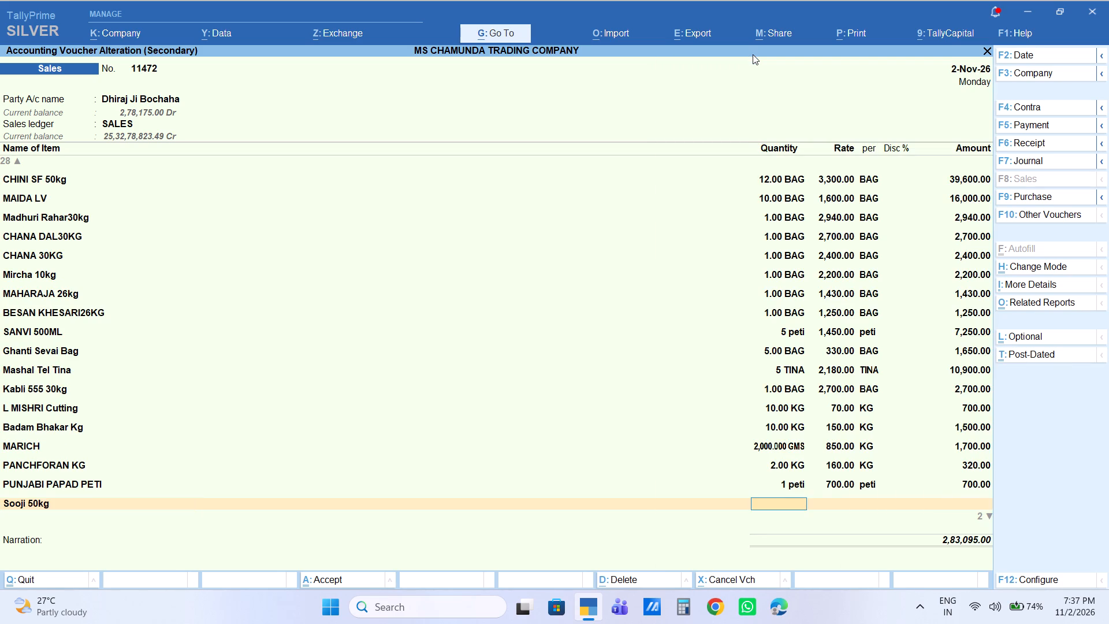
key(1)
key(Return)
key(Return)
key(Return)
key(Return)
key(Return)
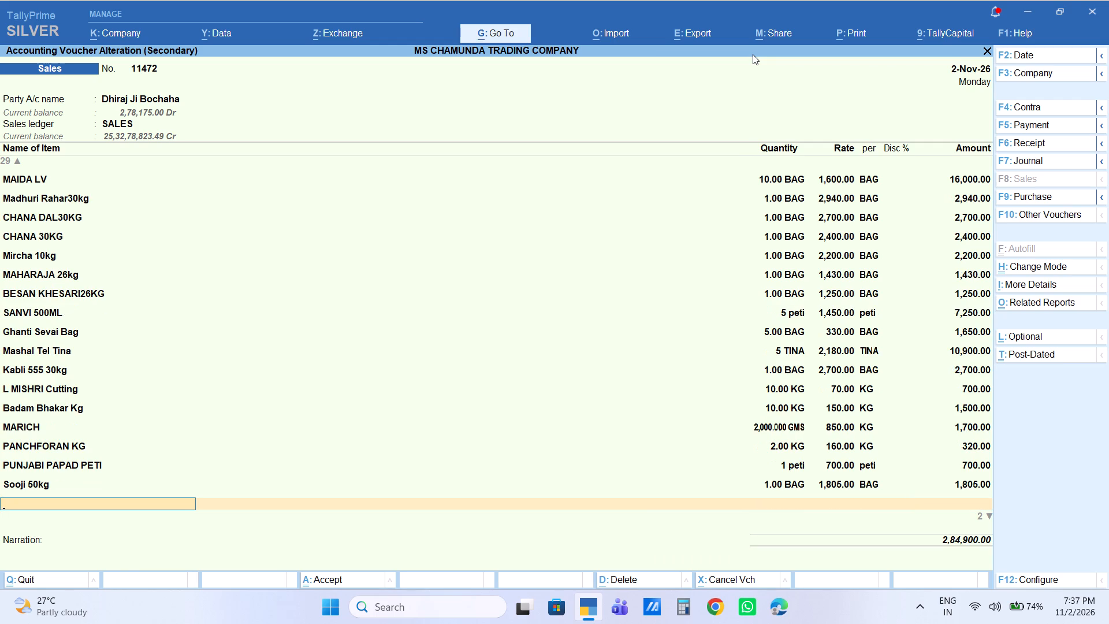
Add the stock item B Marrie Gold Rs5 to the voucher with a quantity of 3 peti at its default rate.
text(b)
key(space)
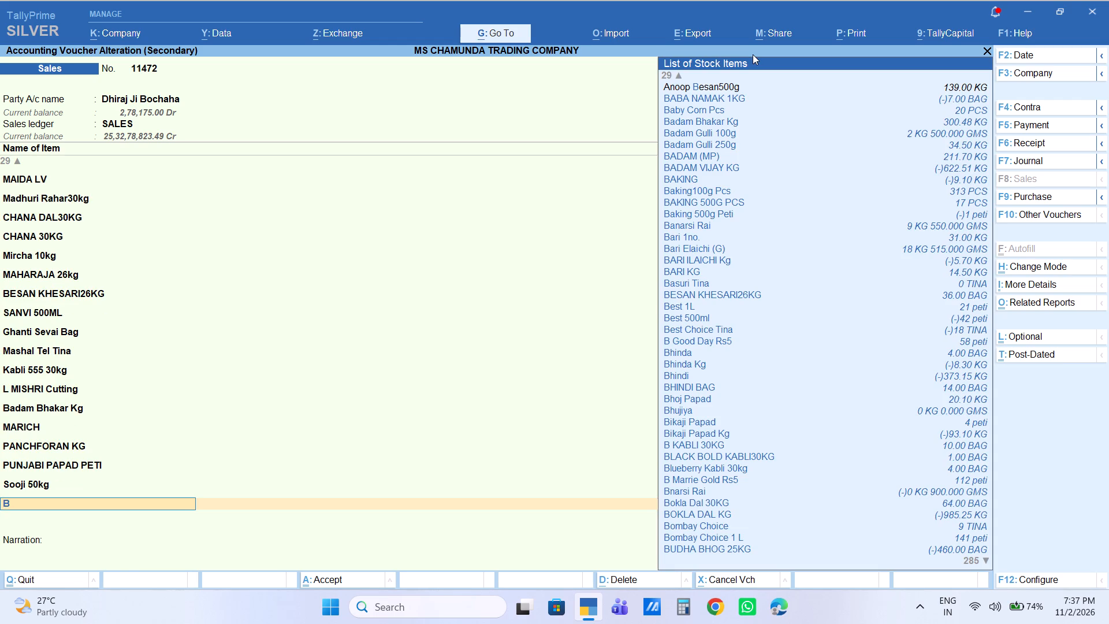
text(mar)
key(Return)
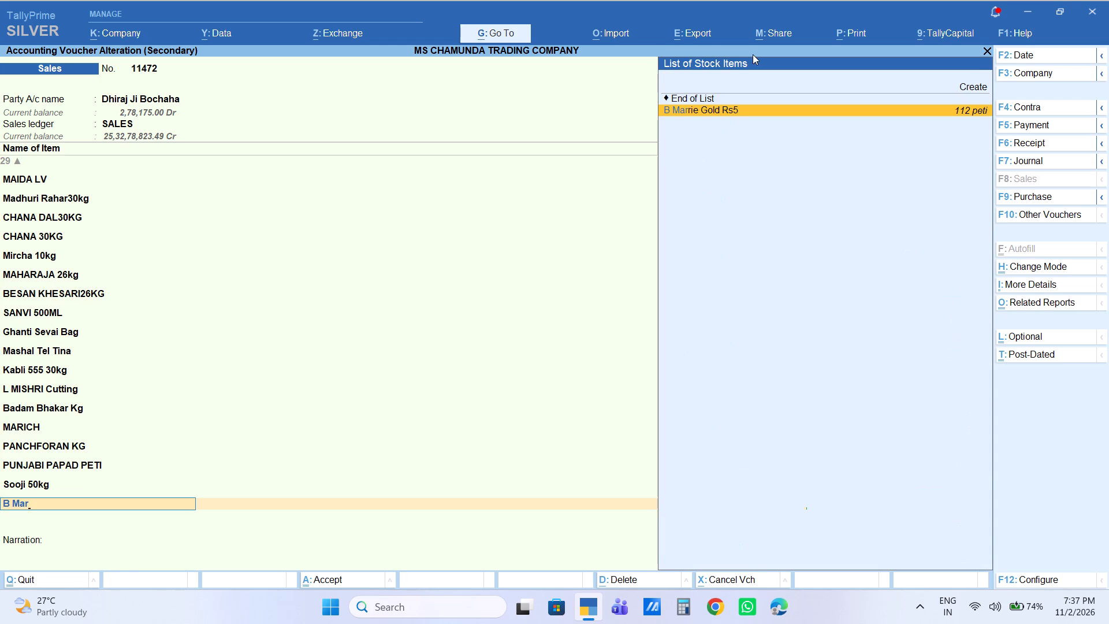
key(3)
key(Return)
key(Return)
key(Return)
key(Return)
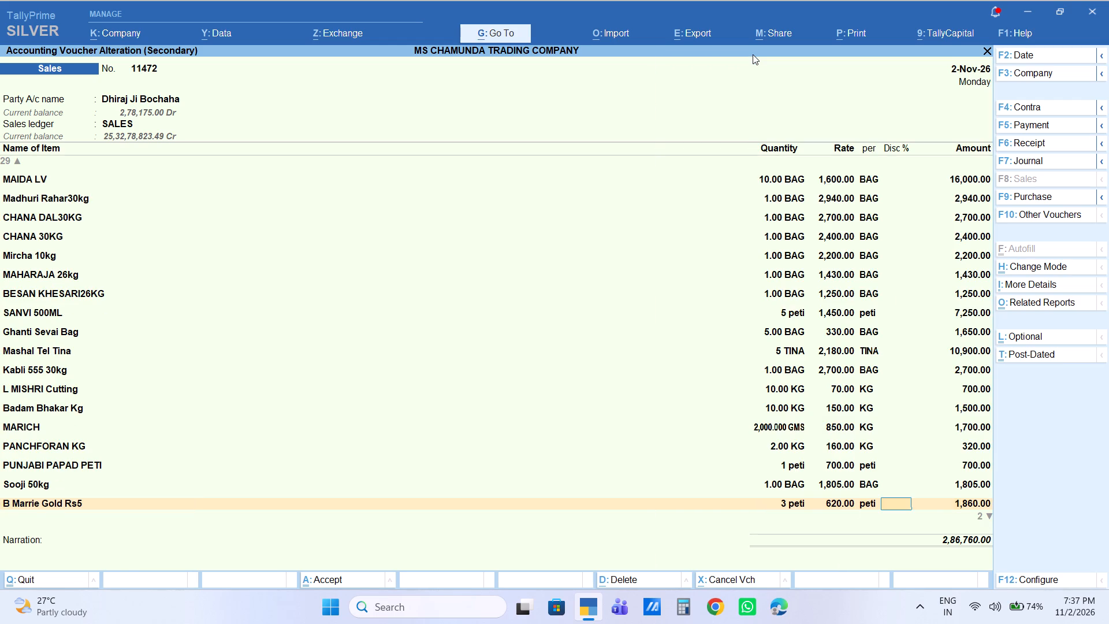
key(Return)
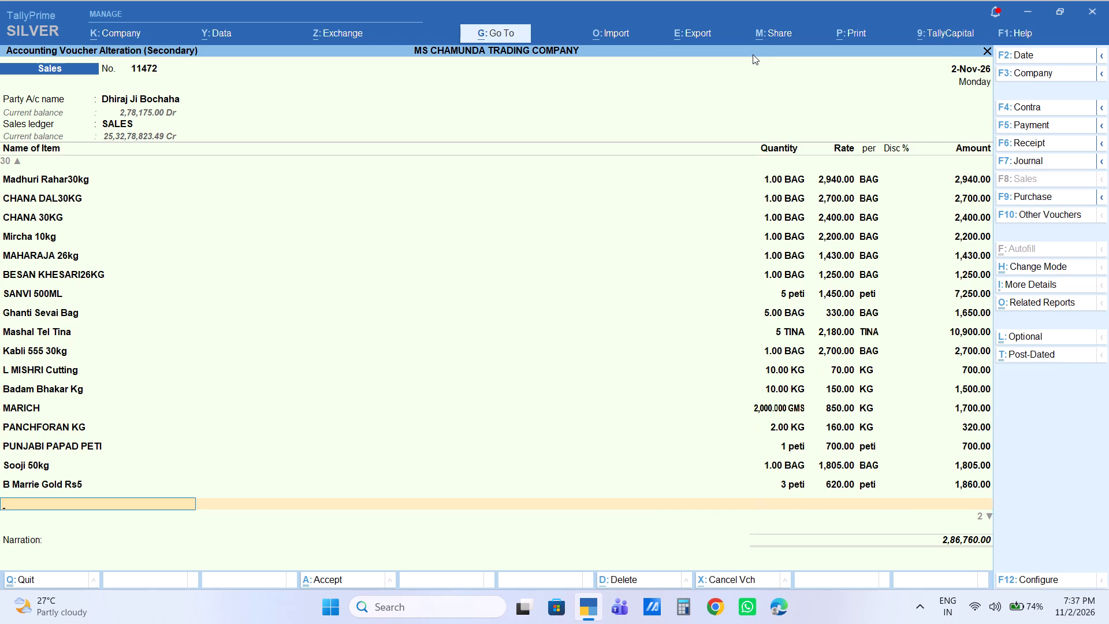
Add the stock item Parle G Rs3 to the voucher with a quantity of 5 peti at its default rate.
text(parle)
key(Down)
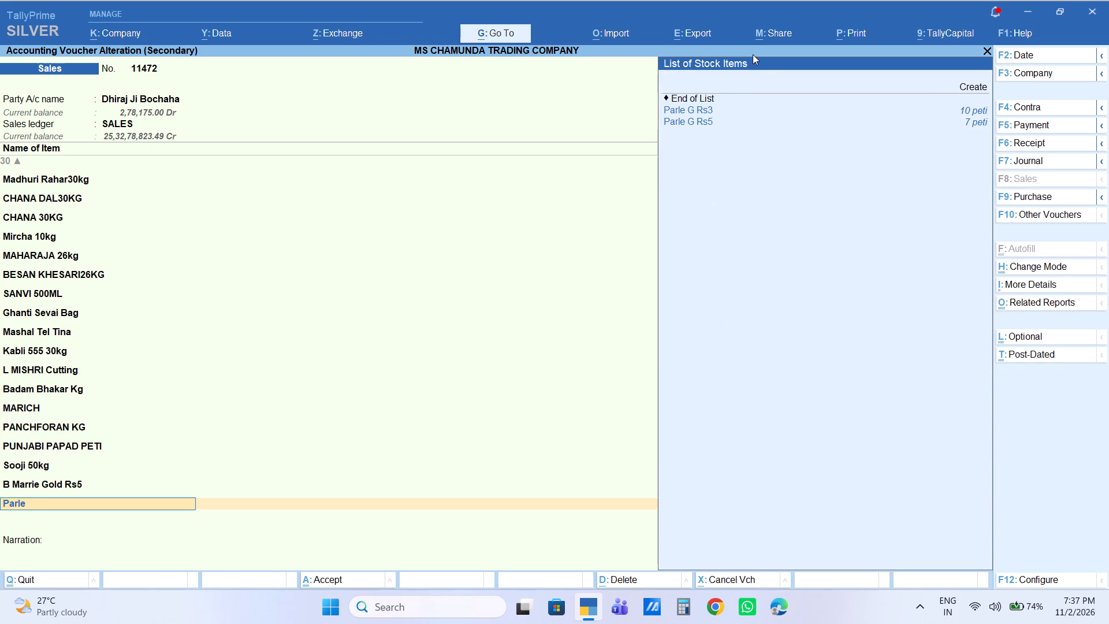
key(Return)
key(5)
key(Return)
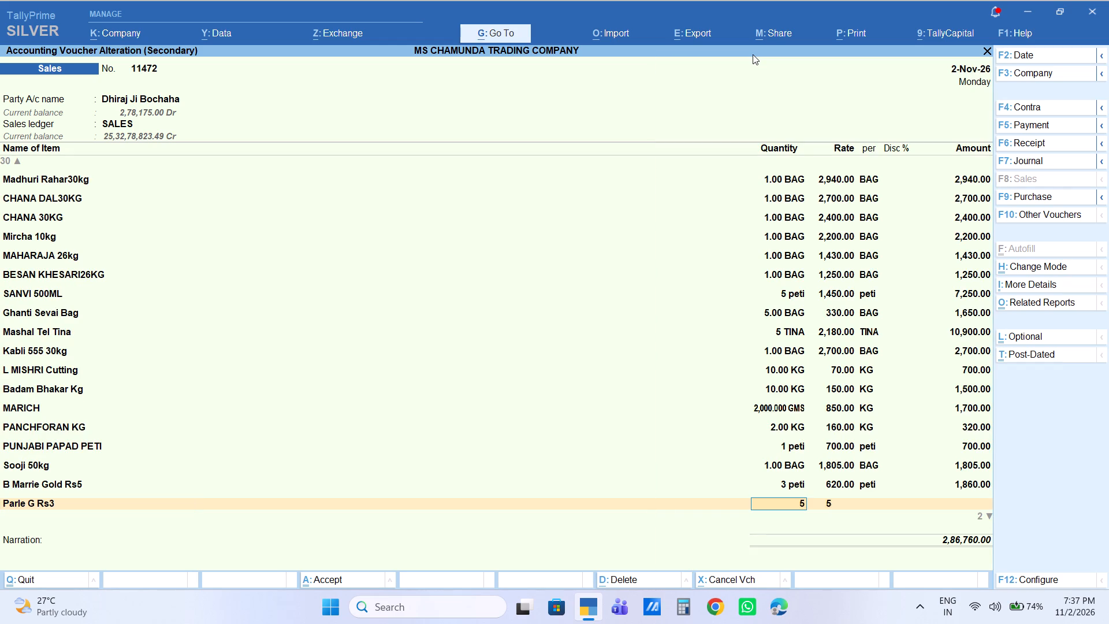
key(Return)
key(Return)
key(Return)
key(Return)
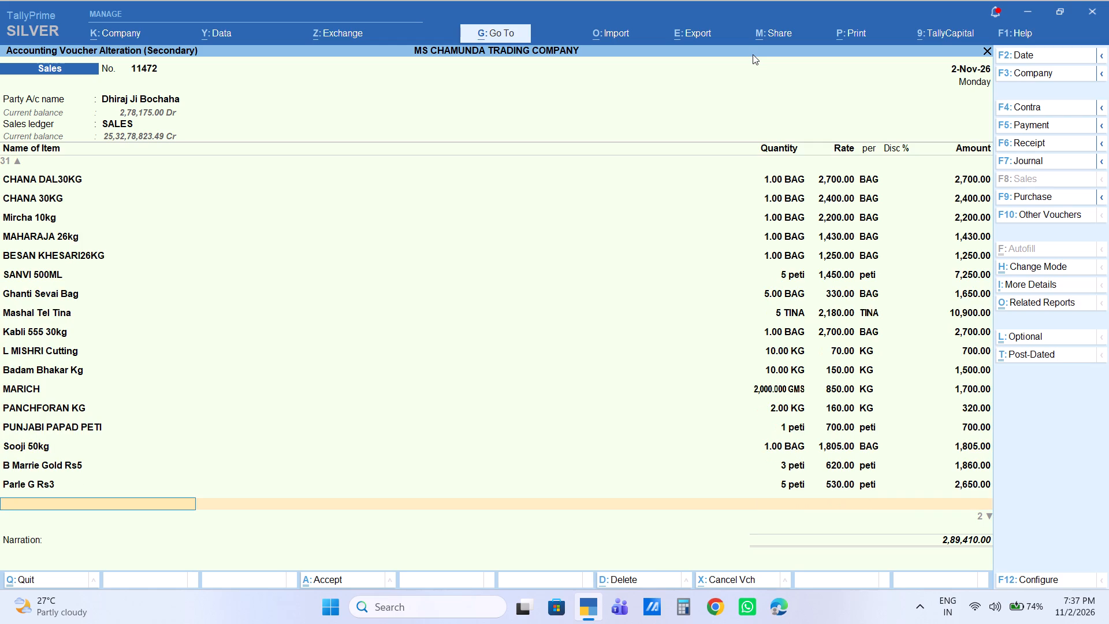
Add the stock item A 2in1 Rs5 to the voucher with a quantity of 5 peti at its default rate.
text(2in1)
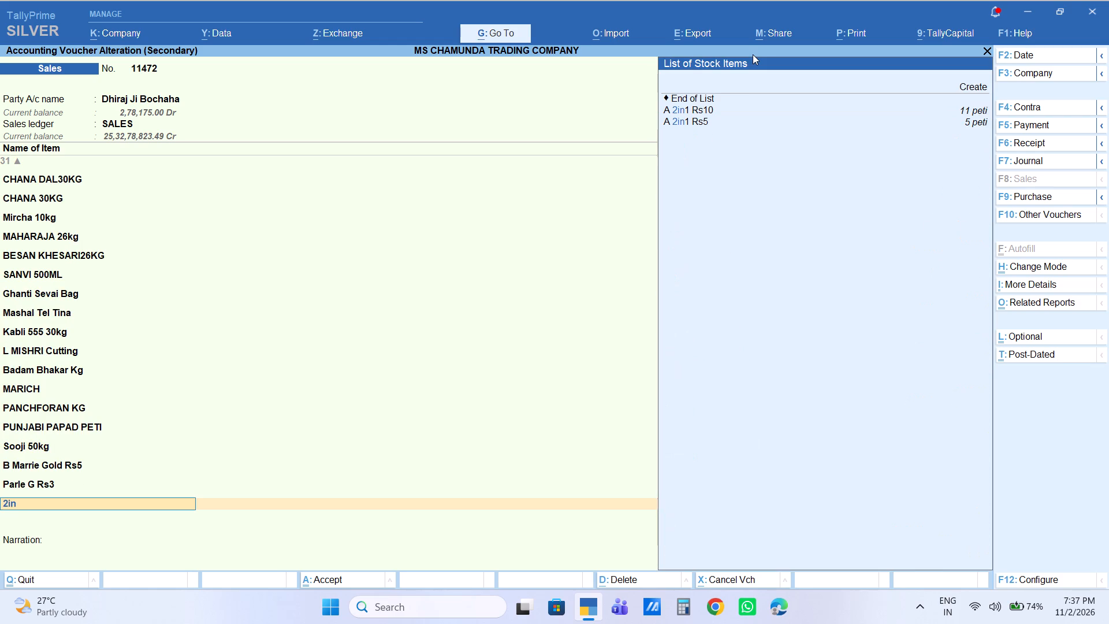
key(Down)
key(Down)
key(Return)
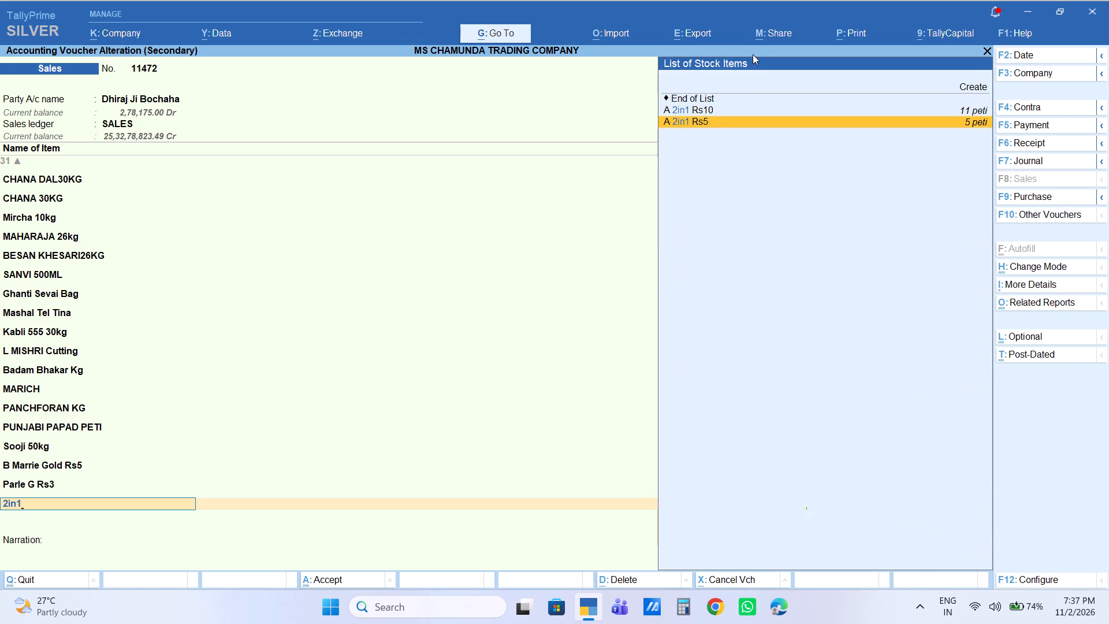
key(5)
key(Return)
key(Return)
key(Return)
key(Return)
key(Return)
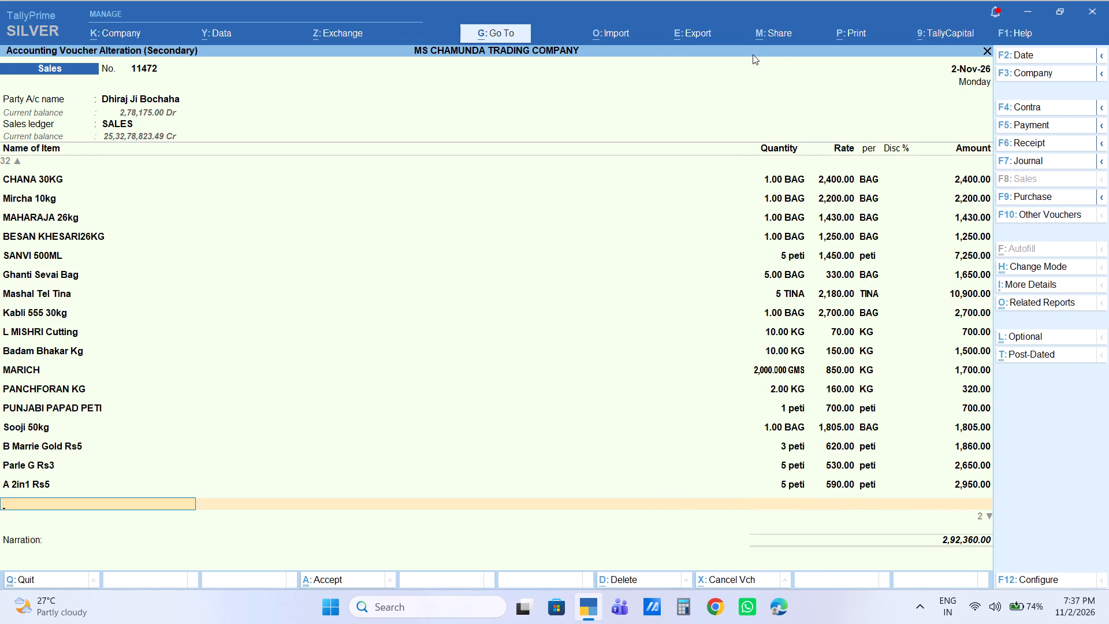
Add the stock item A Butter Rs5 to the voucher with a quantity of 5 peti at its default rate.
text(a bu)
key(Return)
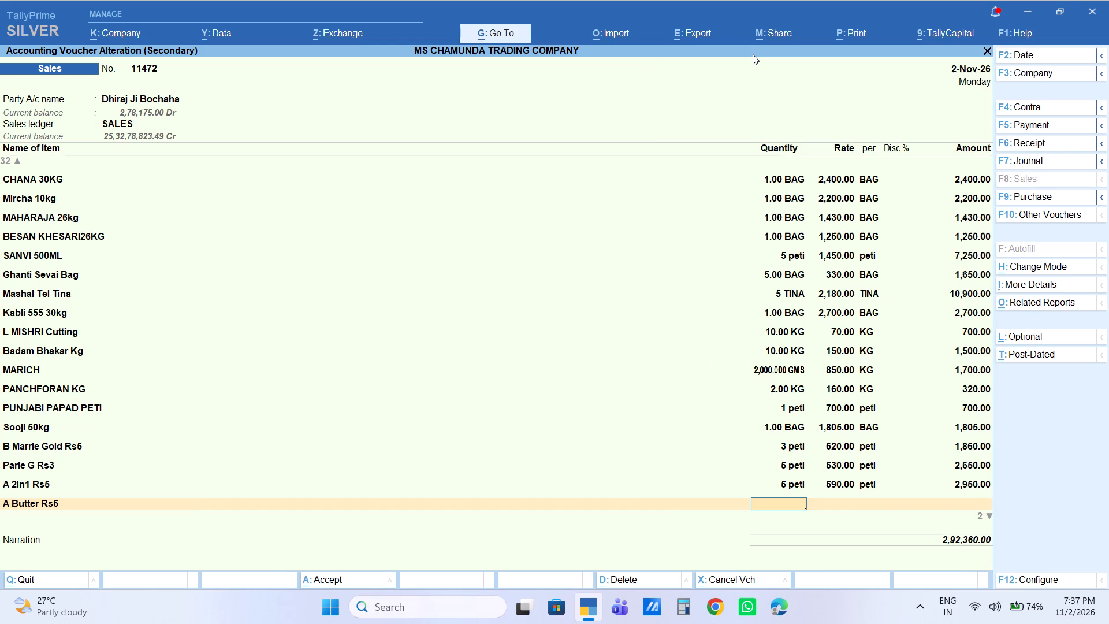
key(5)
key(Return)
key(Return)
key(Return)
key(Return)
key(Return)
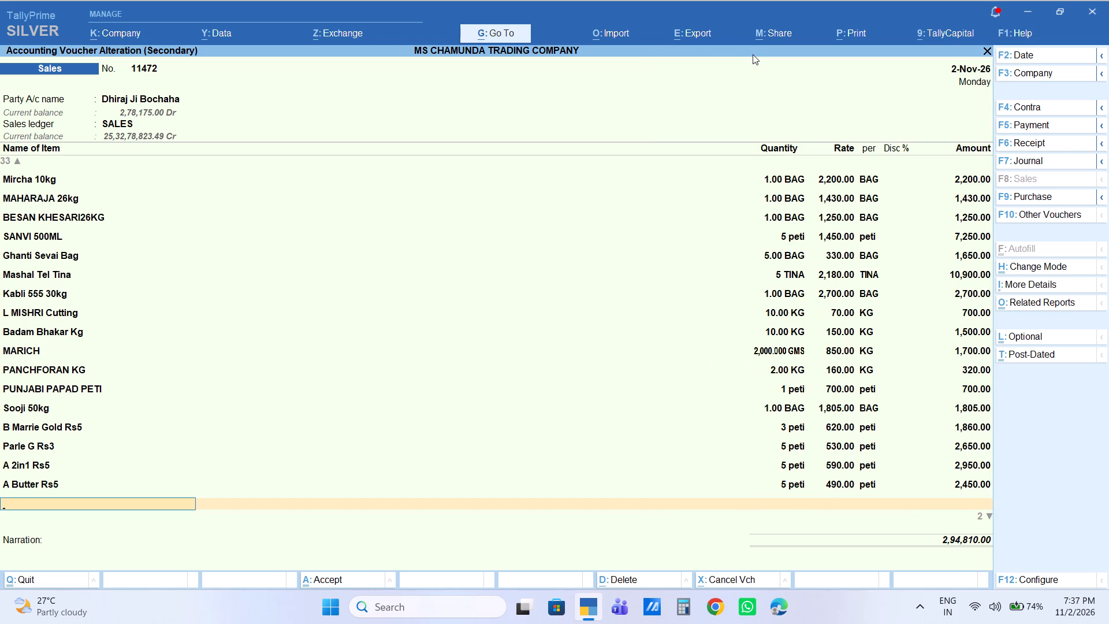
Add the stock item A Dreamlite Rs5 to the voucher with a quantity of 8 peti at its default rate.
text(drea)
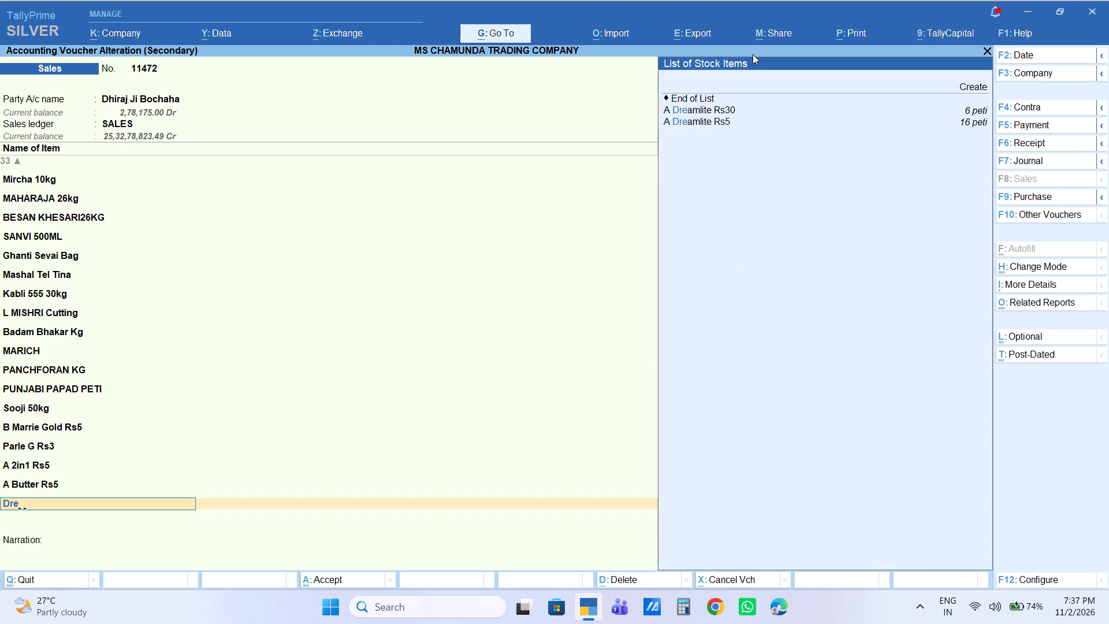
key(Down)
key(Down)
key(Return)
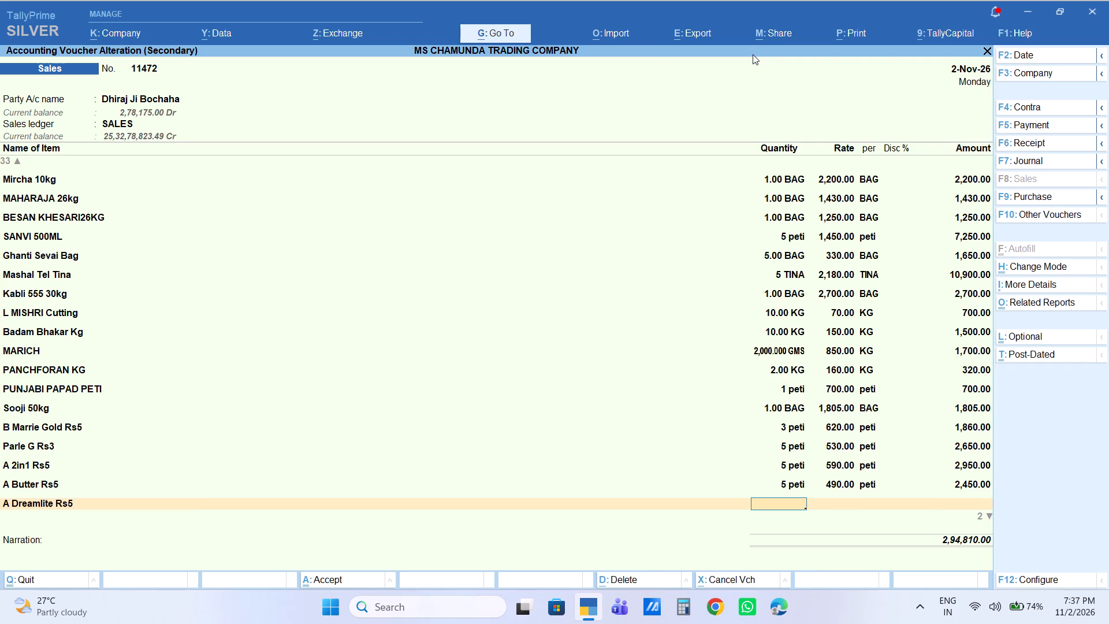
key(8)
key(Return)
key(Return)
key(Return)
key(Return)
key(Return)
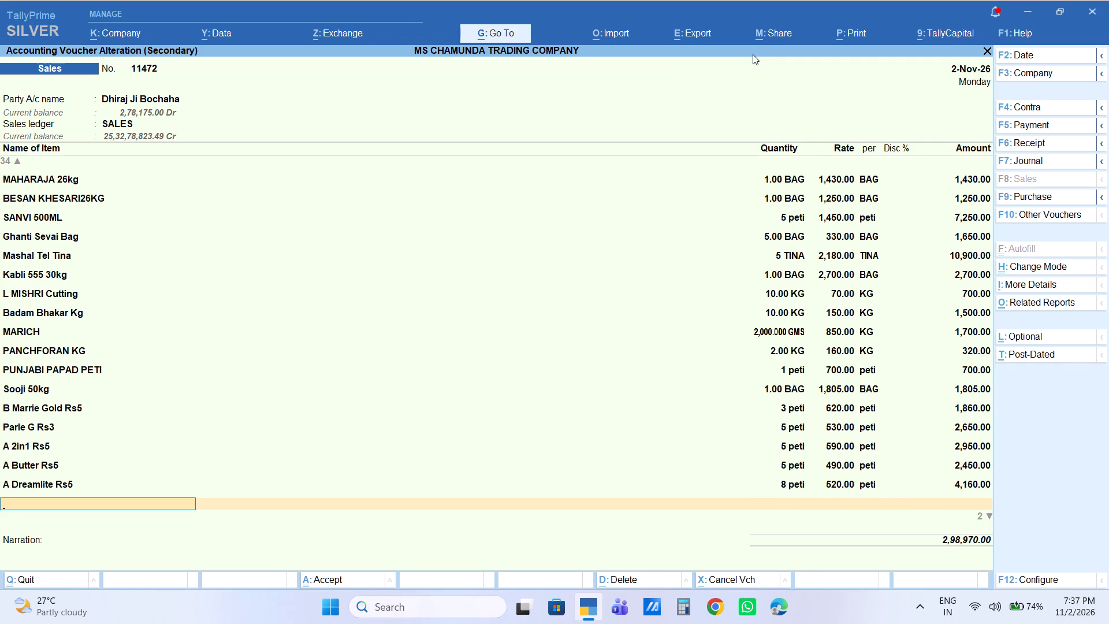
Add the stock item P Dudh BiscuitRS5 to the voucher with a quantity of 3 peti at its default rate.
text(p dud)
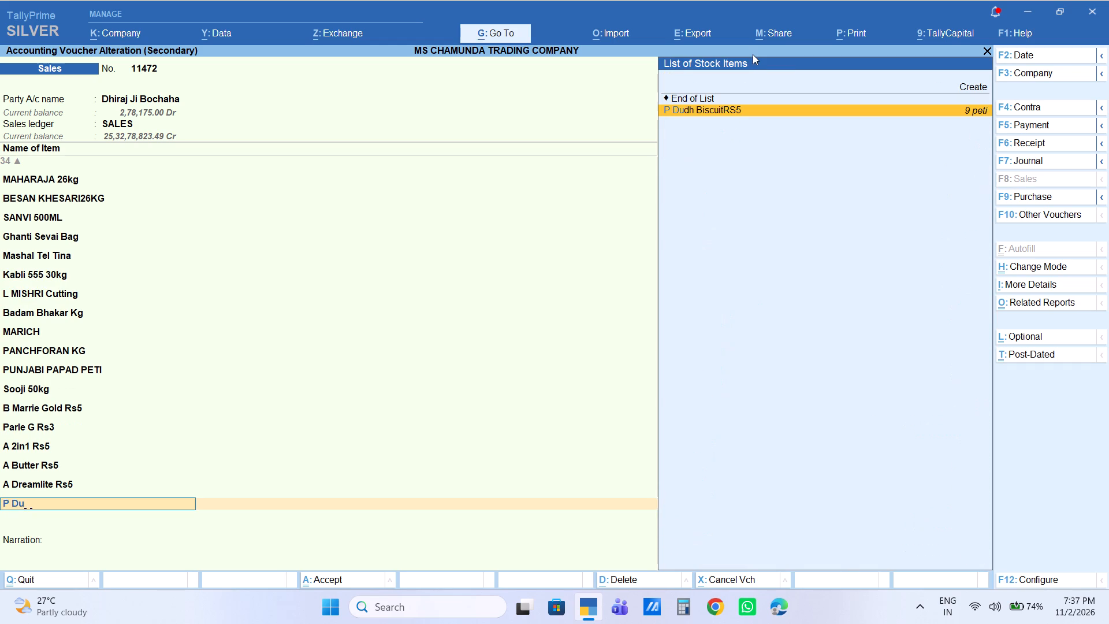
key(Return)
key(3)
key(Return)
key(Return)
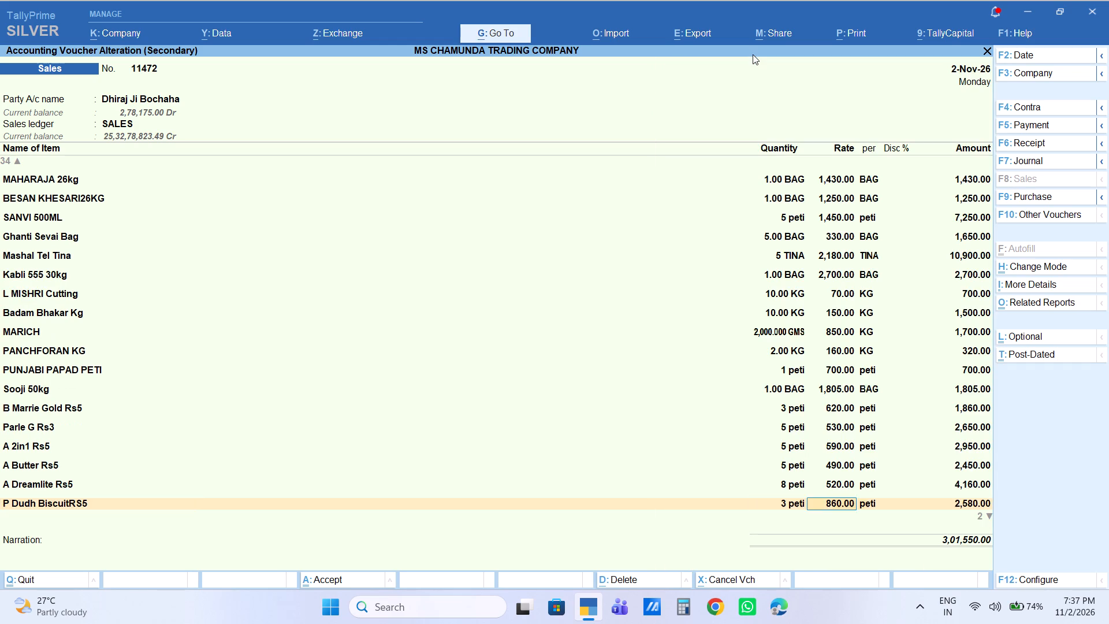
key(Return)
key(Return)
key(Return)
Add the stock item GOOD LITE 1KG to the voucher with a quantity of 5 BAG at its default rate.
text(goo)
key(Down)
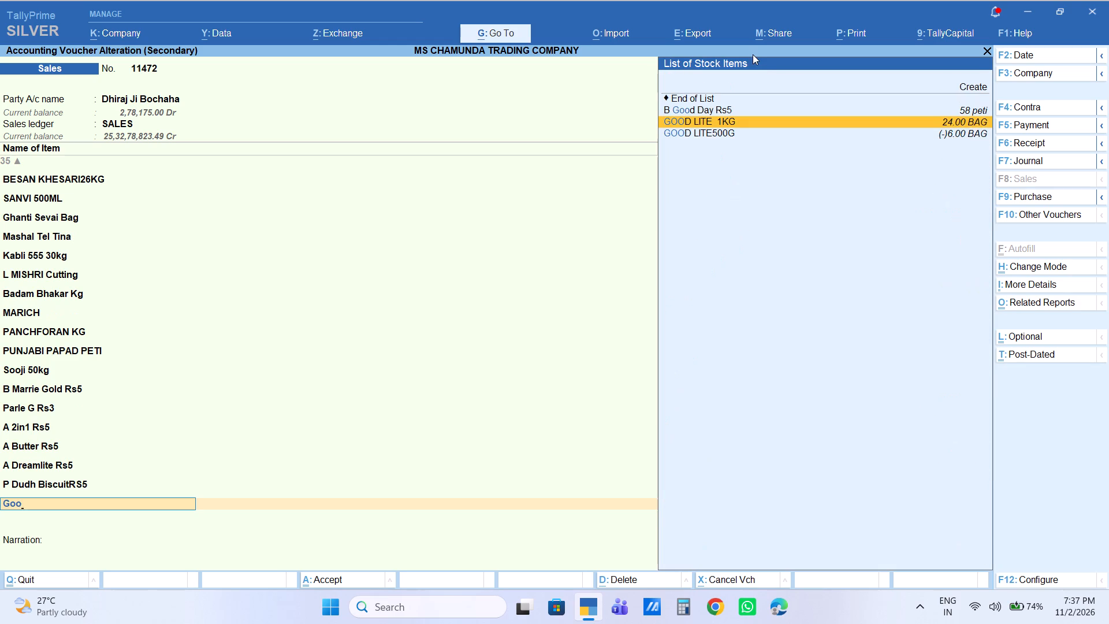
key(Return)
key(5)
key(Return)
key(Return)
key(Return)
key(Return)
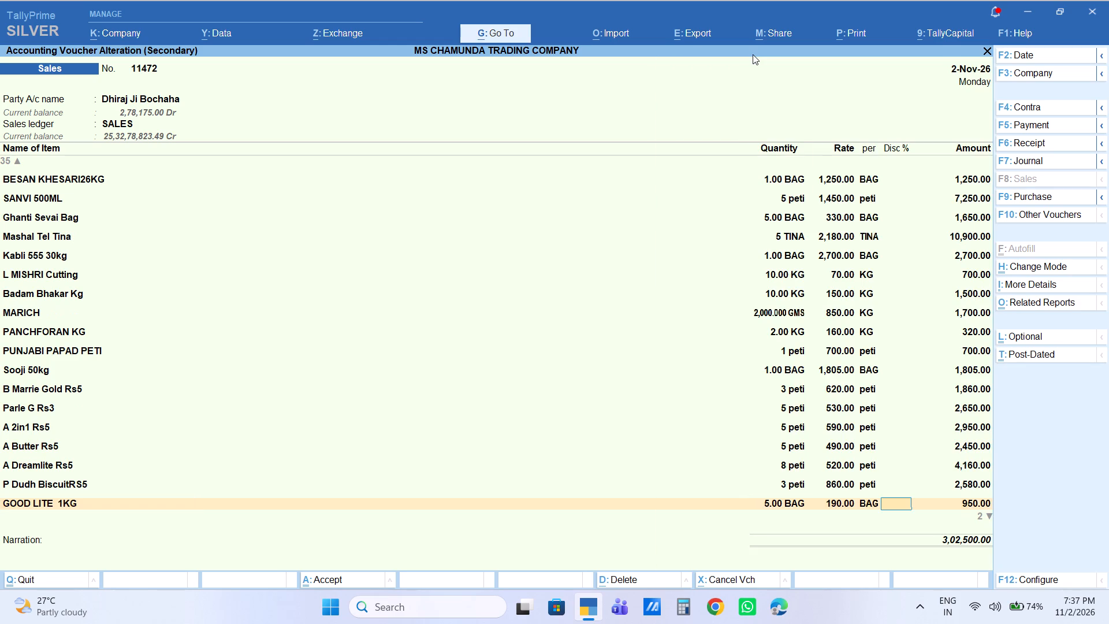
key(Return)
Add the stock item MANGRAILA (G) to the voucher with a quantity of 2 (2,000 GMS) at its default rate.
text(mangra)
key(Down)
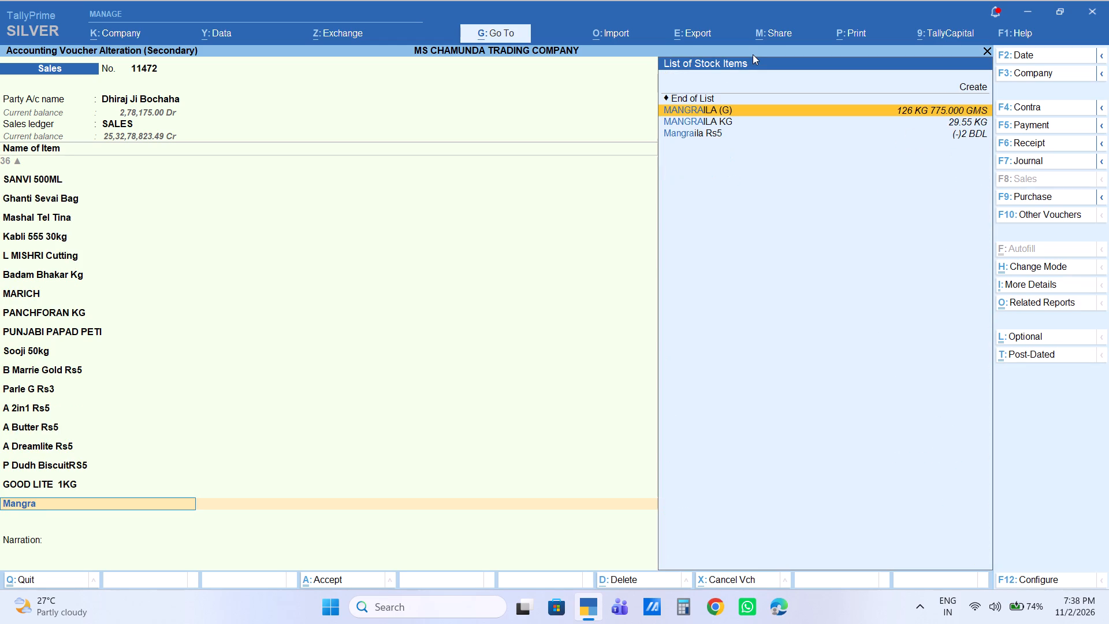
key(Return)
key(2)
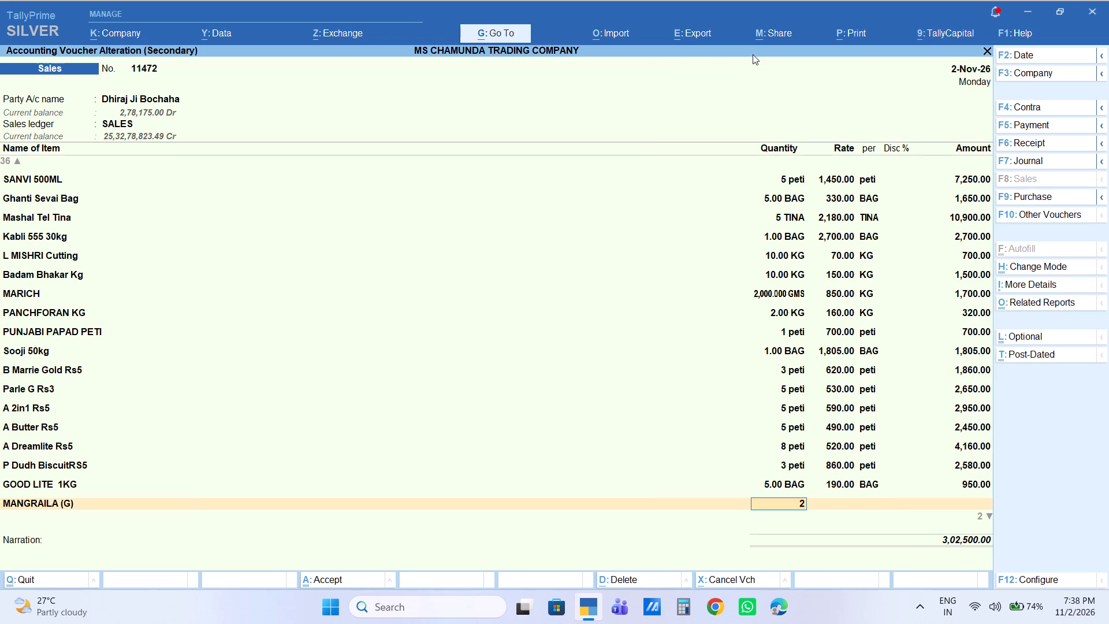
key(Return)
key(Return)
key(Return)
key(Return)
key(Return)
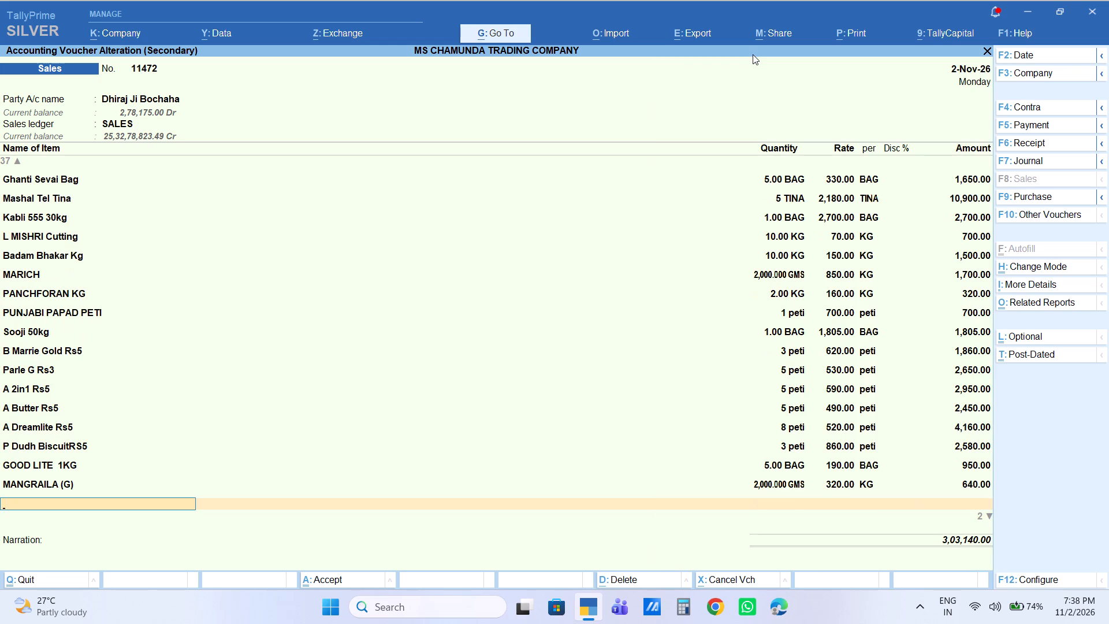
Add the stock item BHINDI BAG to the voucher with a quantity of 1 BAG at its default rate.
text(bhind)
key(Down)
key(Down)
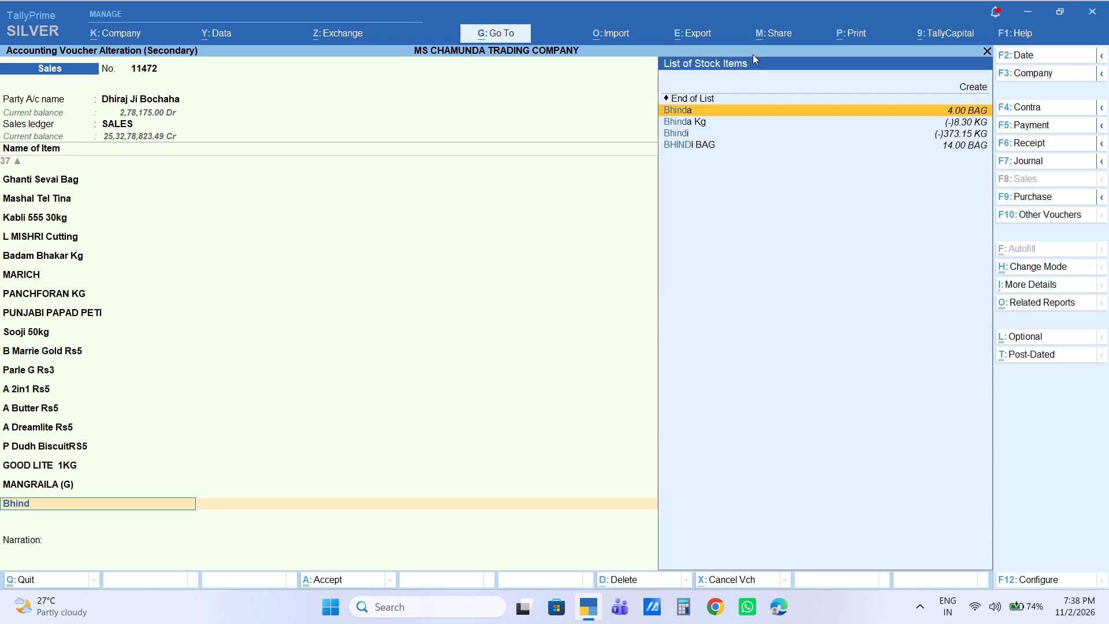
key(Down)
key(Down)
key(Up)
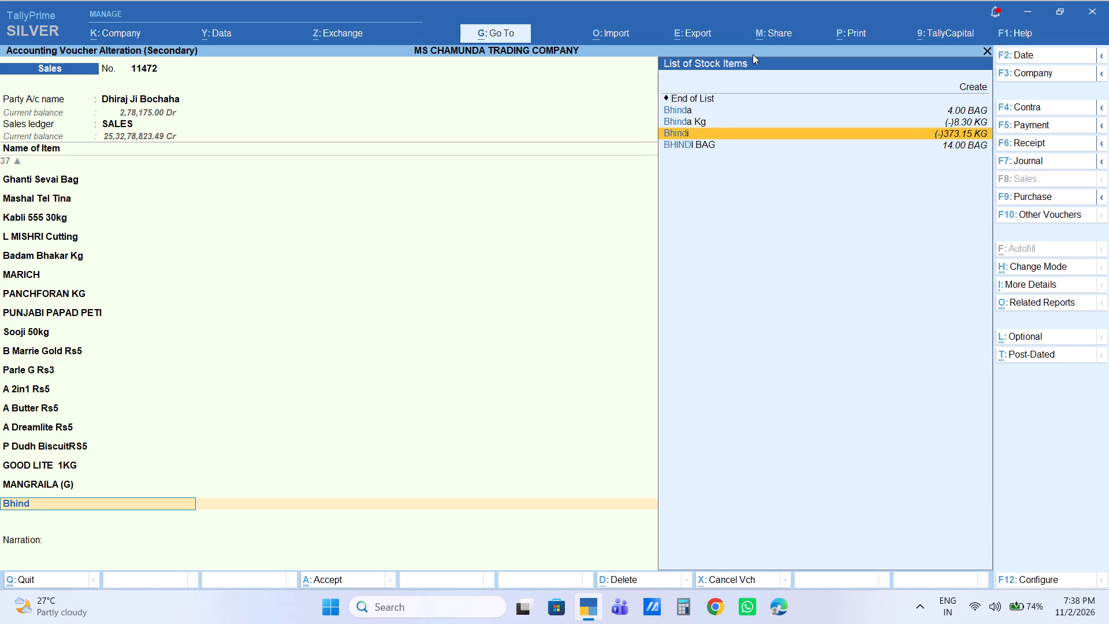
key(Down)
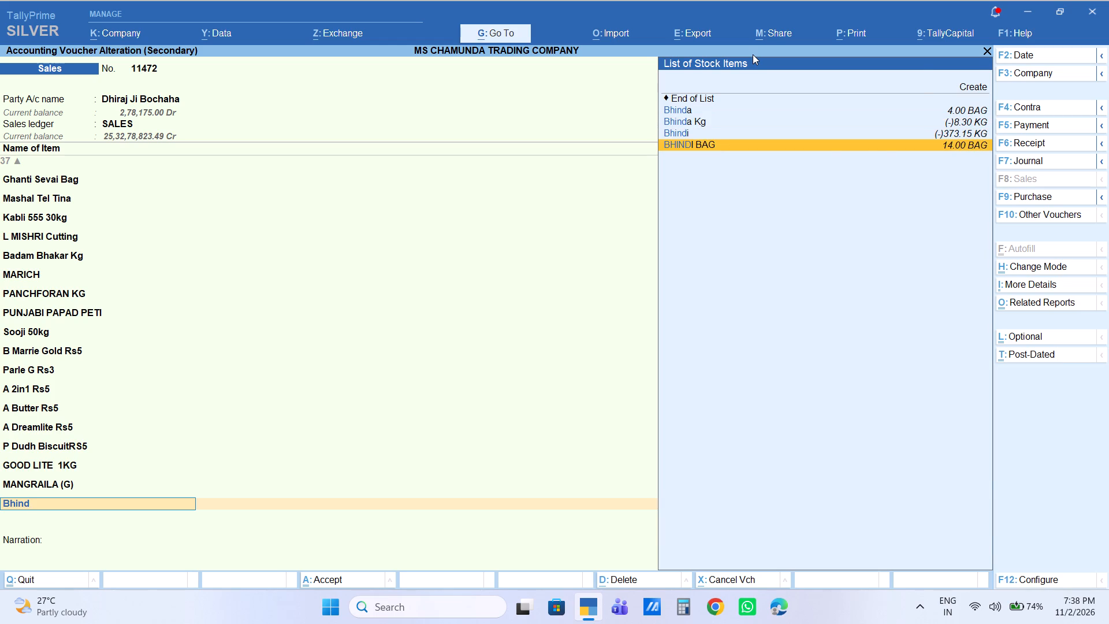
key(Return)
key(1)
key(Return)
key(Return)
key(Return)
key(Return)
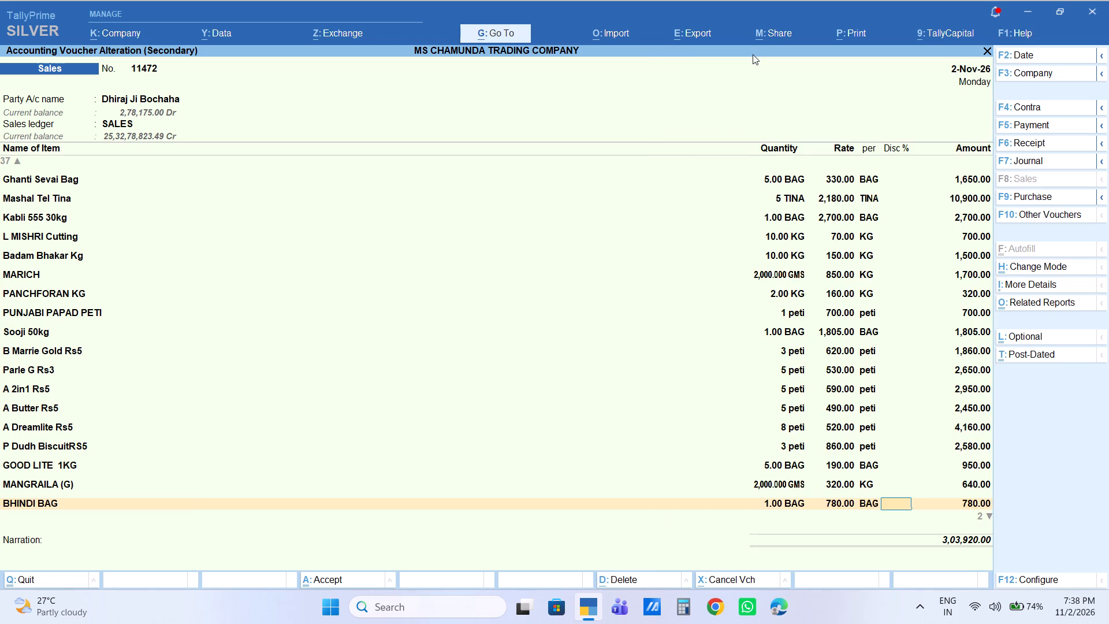
key(Return)
End the item list, add the Labour Charge ledger without an amount, and submit the voucher with a blank narration.
key(Return)
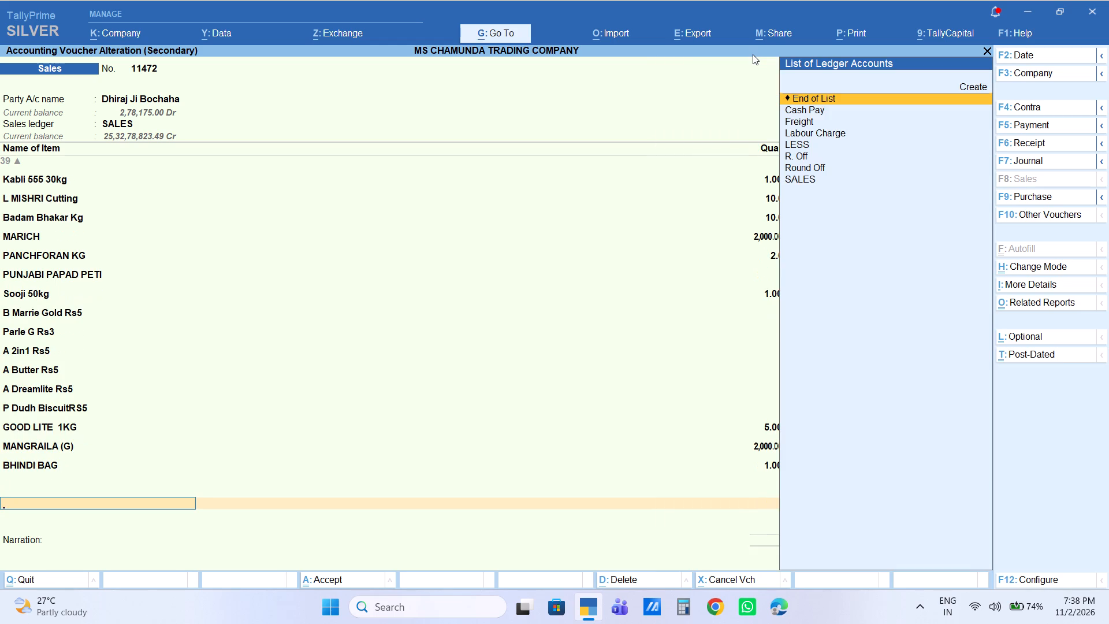
key(Down)
key(Down)
key(Down)
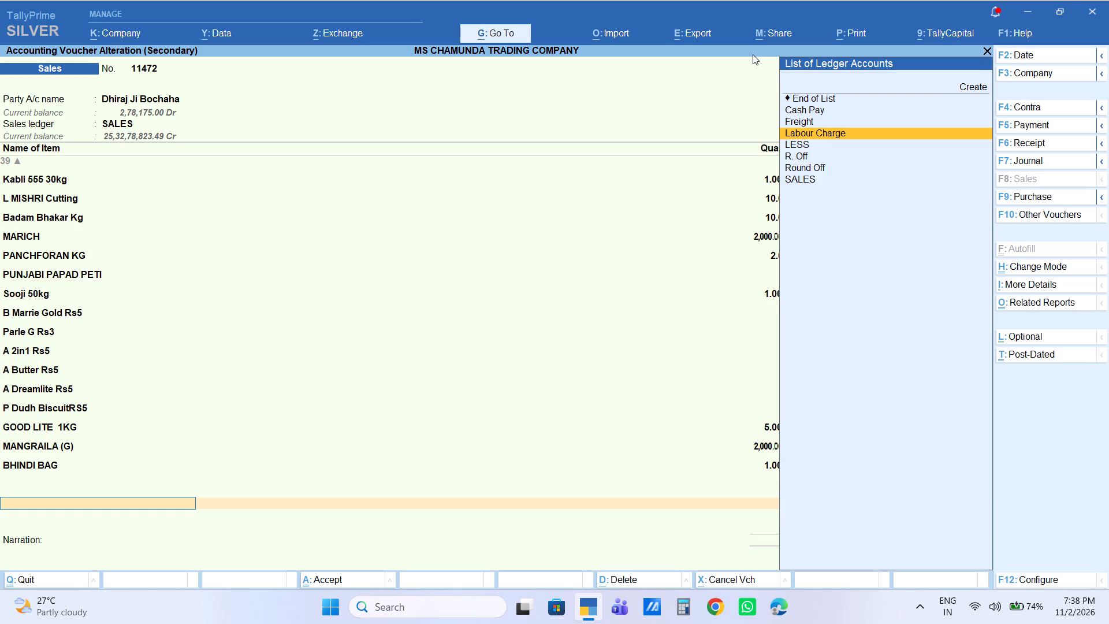
key(Return)
key(Return)
key(Return)
key(Return)
key(Return)
key(Return)
key(Return)
key(Return)
key(Return)
key(Return)
key(Return)
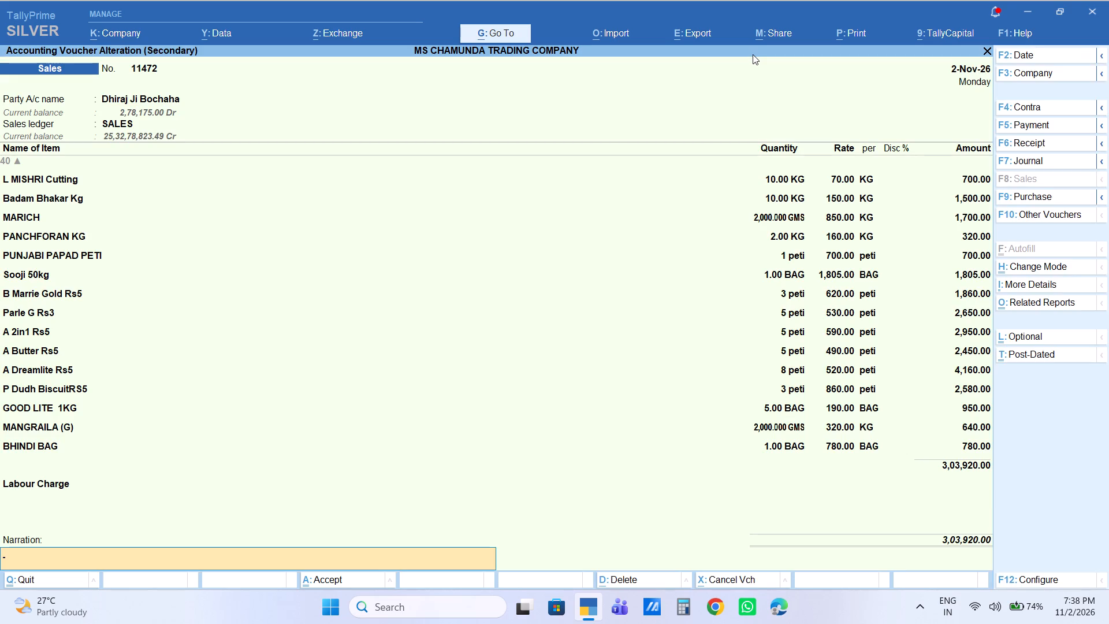
key(Return)
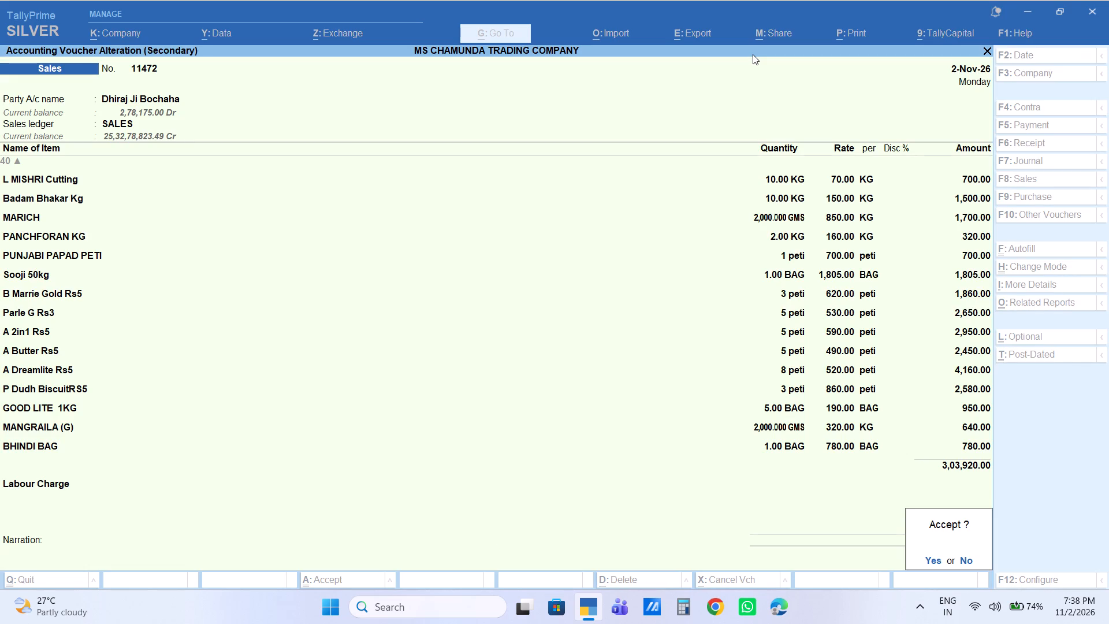
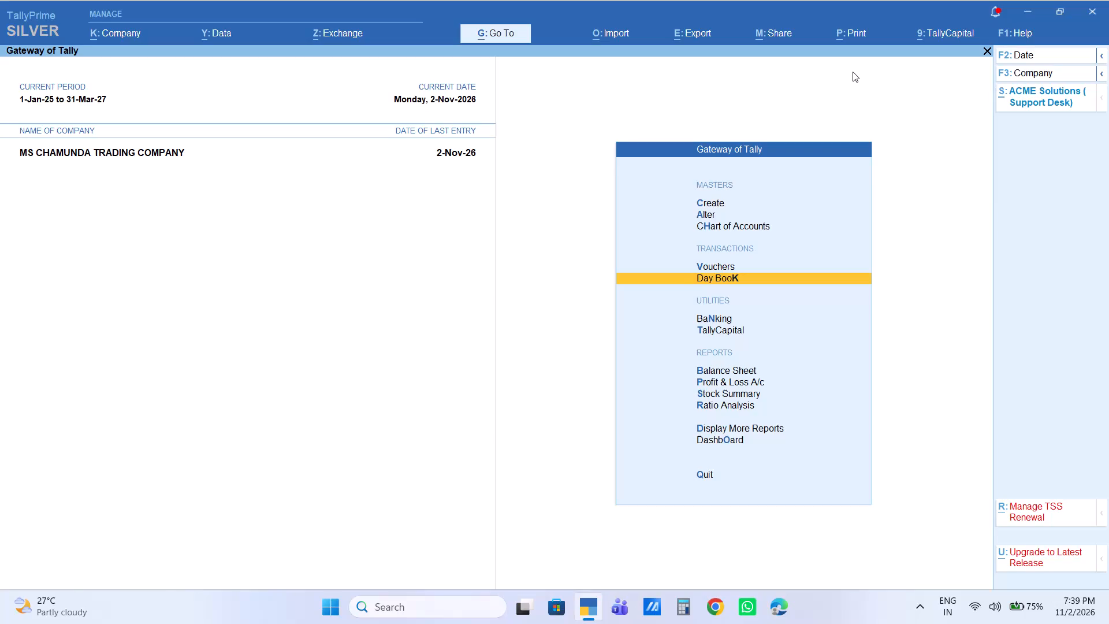
Open a new sales voucher for MS Chamunda Trading Company, ready for the party account name.
key(Up)
key(Return)
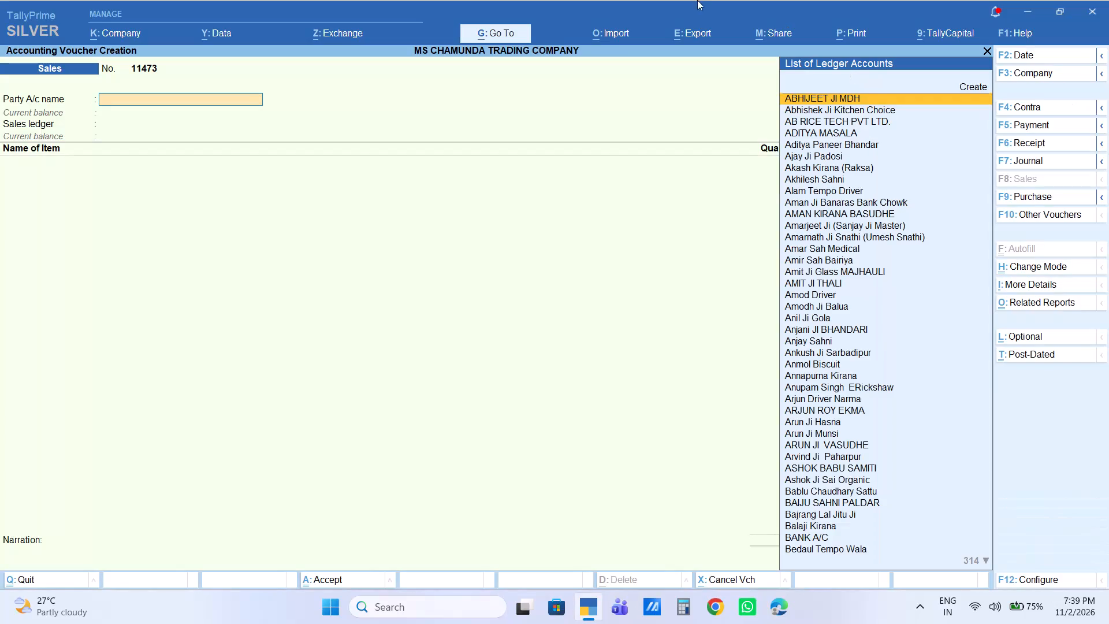
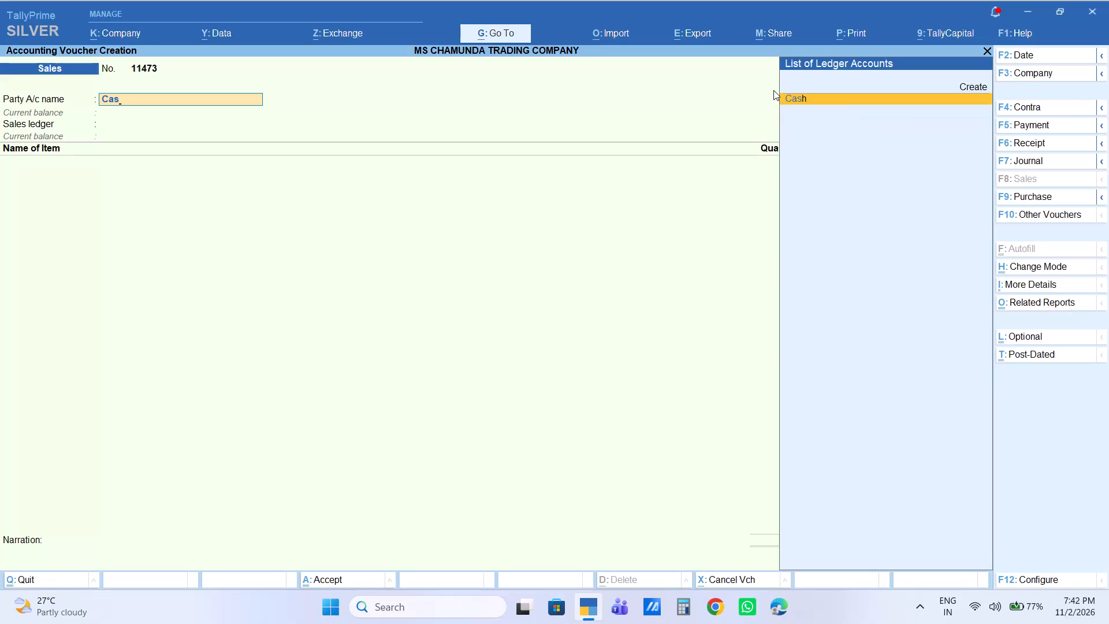
Choose Cash as the party account for voucher No. 11473 and select the existing Narma customer as buyer, accepting the party details.
key(Return)
key(Return)
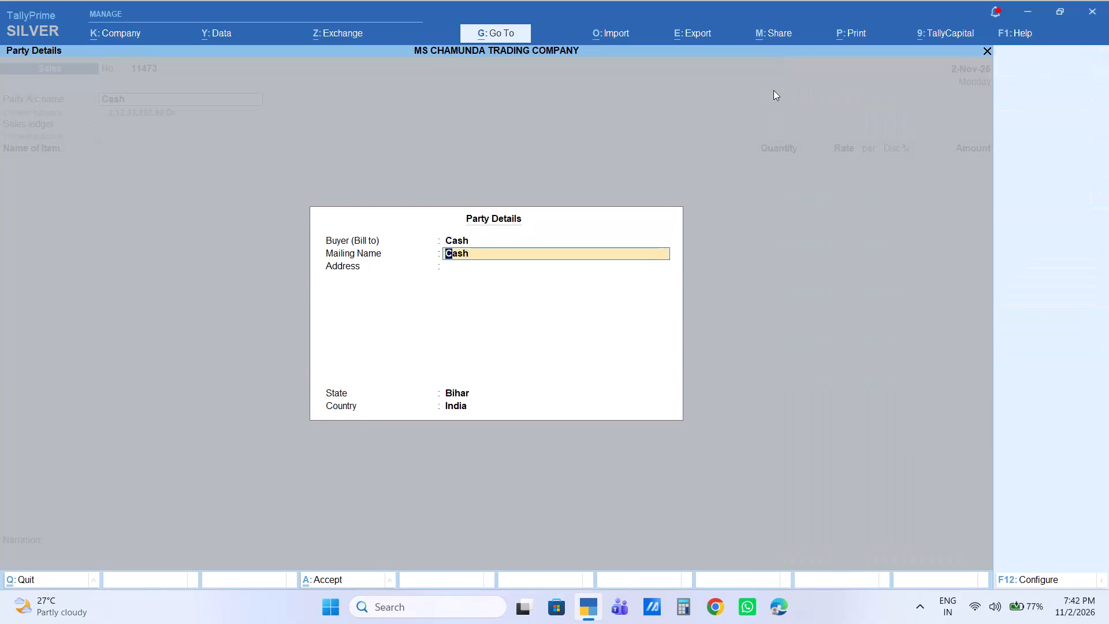
key(BackSpace)
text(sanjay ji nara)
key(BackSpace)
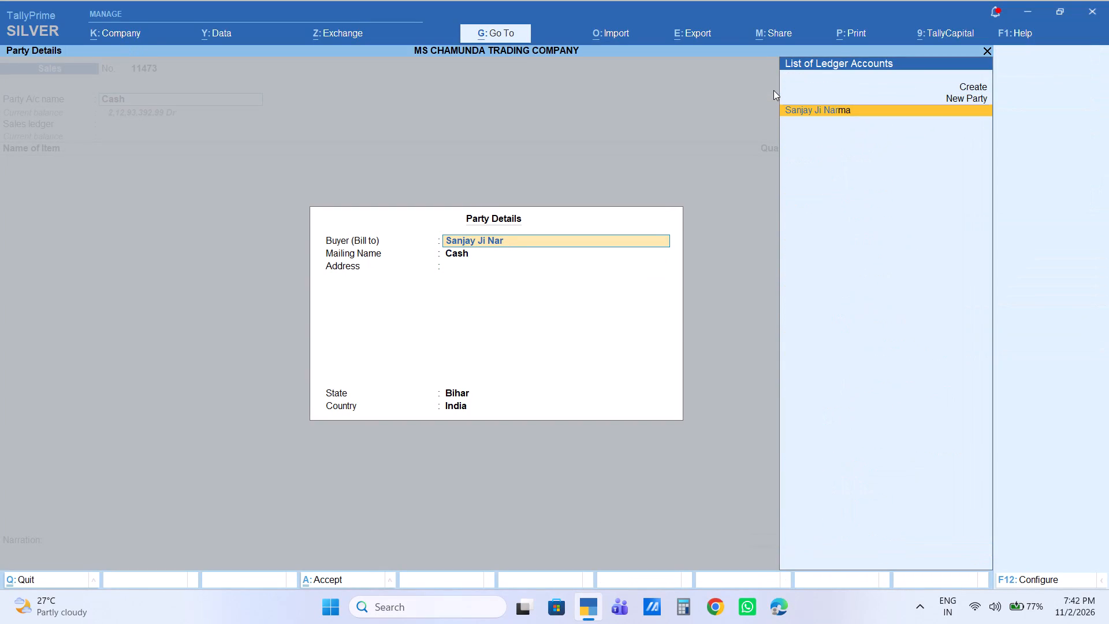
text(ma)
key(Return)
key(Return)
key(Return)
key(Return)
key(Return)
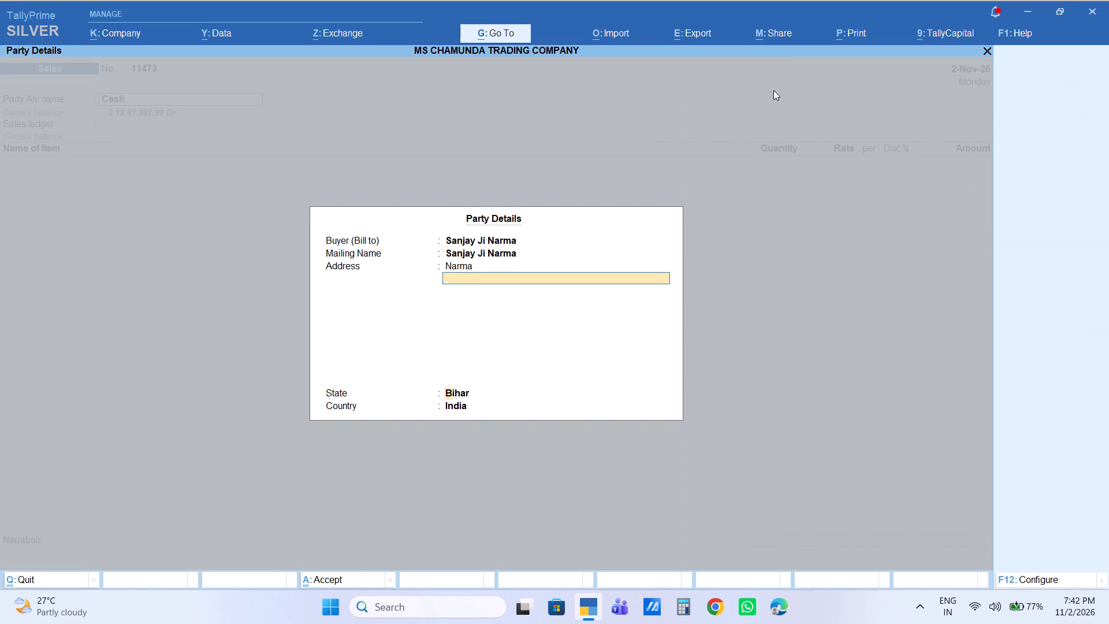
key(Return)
Add BUDHA BHOG 25KG to the voucher with quantity 8 bags and amount 6,800.
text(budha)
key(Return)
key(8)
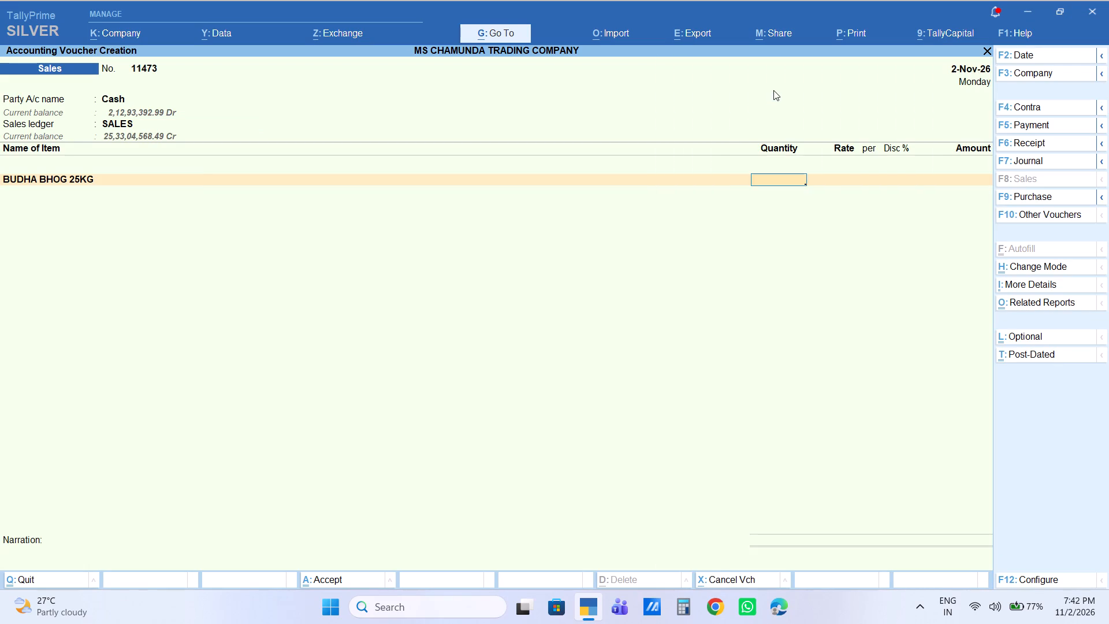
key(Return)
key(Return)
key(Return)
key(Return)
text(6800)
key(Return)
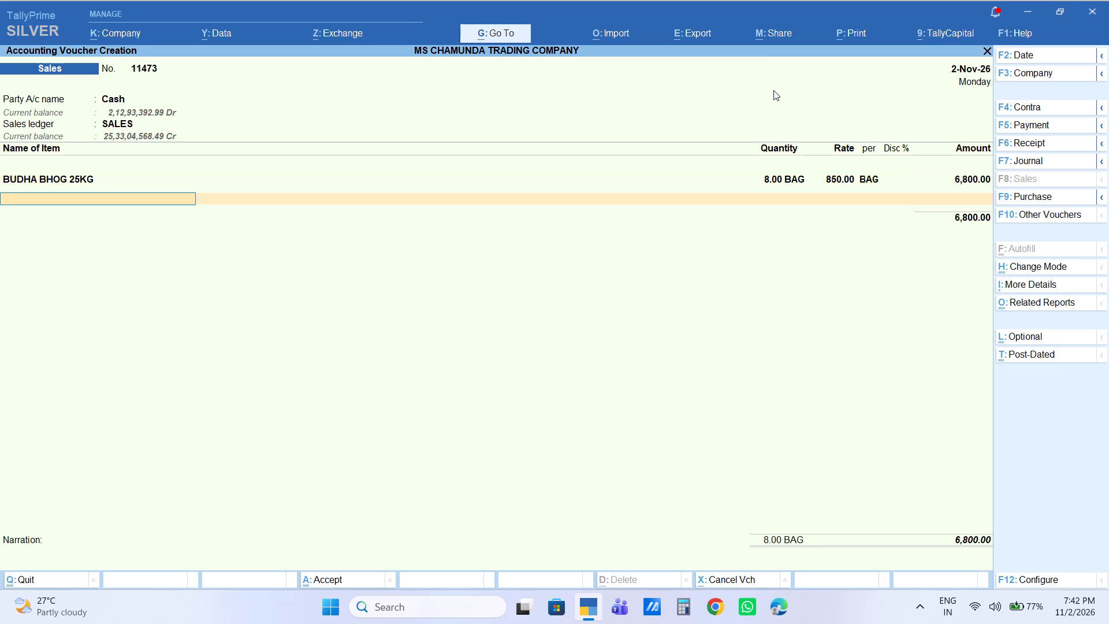
Add 4094 25kg as the second item with quantity 4 bags and amount 4,900.
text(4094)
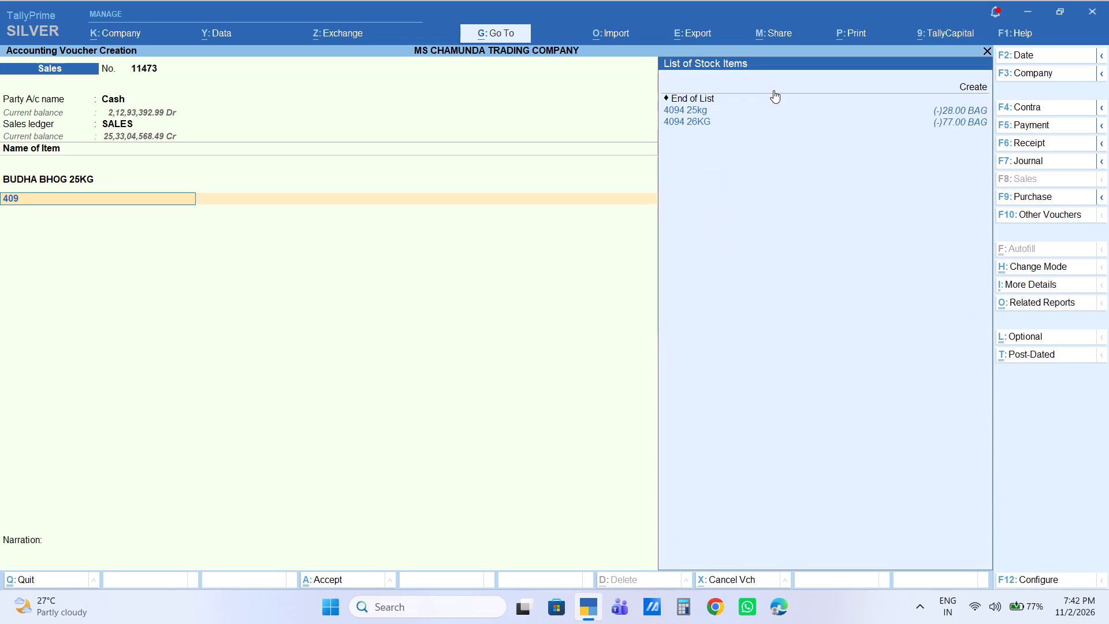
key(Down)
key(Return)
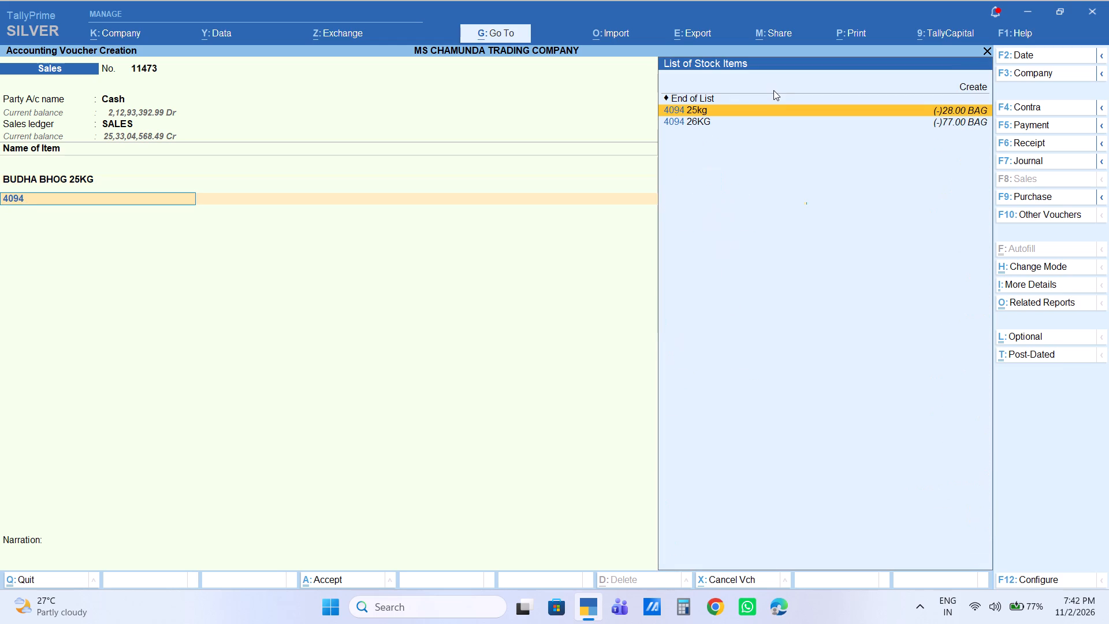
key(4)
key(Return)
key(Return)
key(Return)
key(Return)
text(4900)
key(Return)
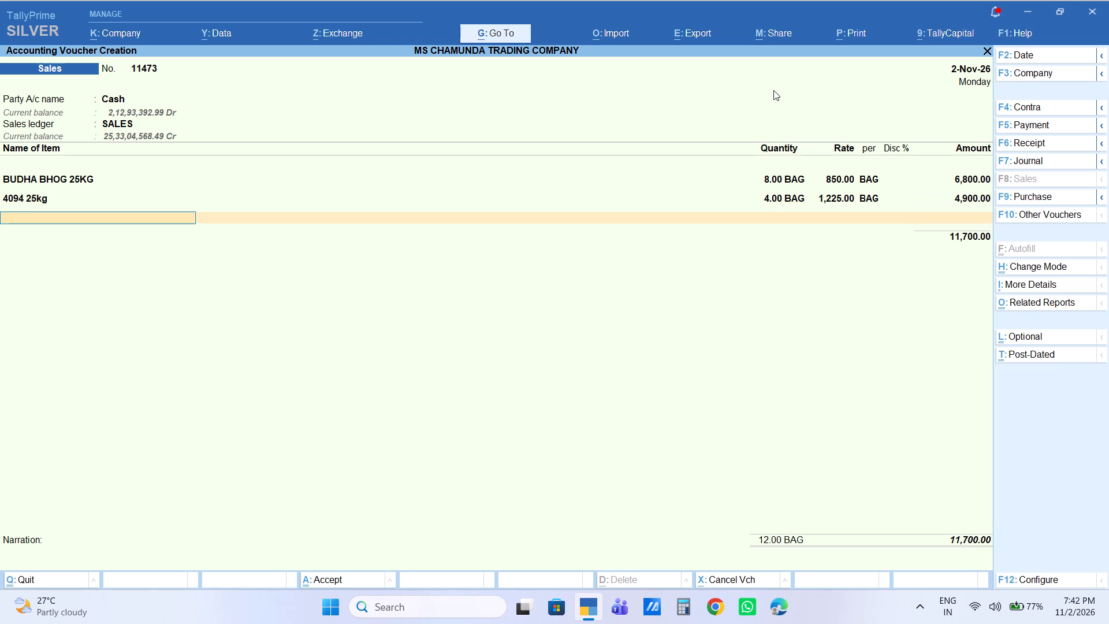
Replace the second line's stock item with 4094 26KG, entering 4 bags and accepting the line's rate and amount.
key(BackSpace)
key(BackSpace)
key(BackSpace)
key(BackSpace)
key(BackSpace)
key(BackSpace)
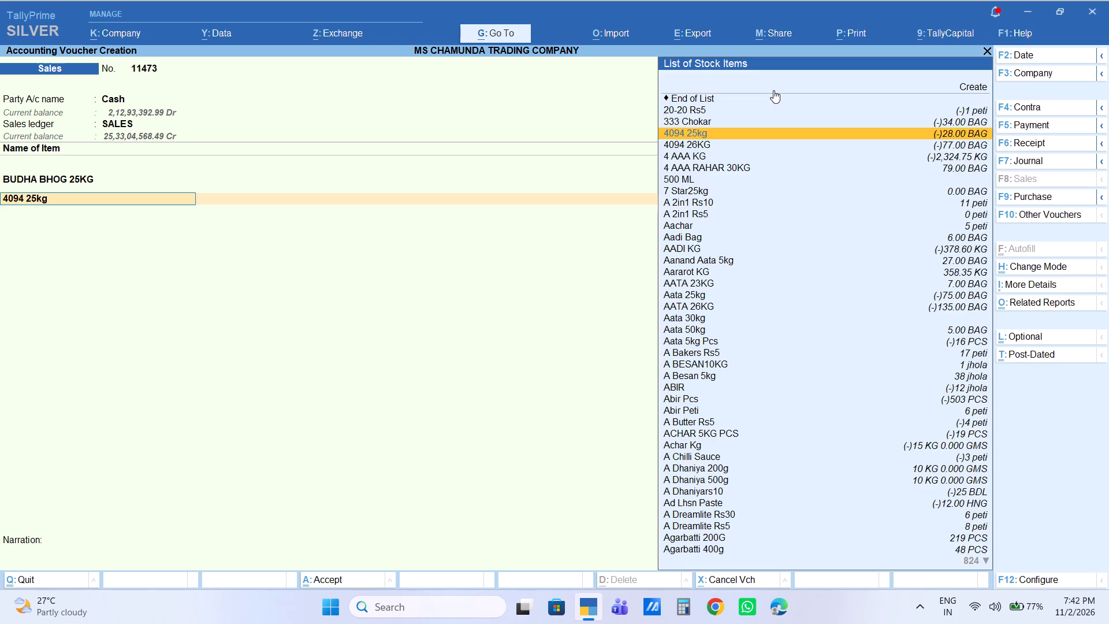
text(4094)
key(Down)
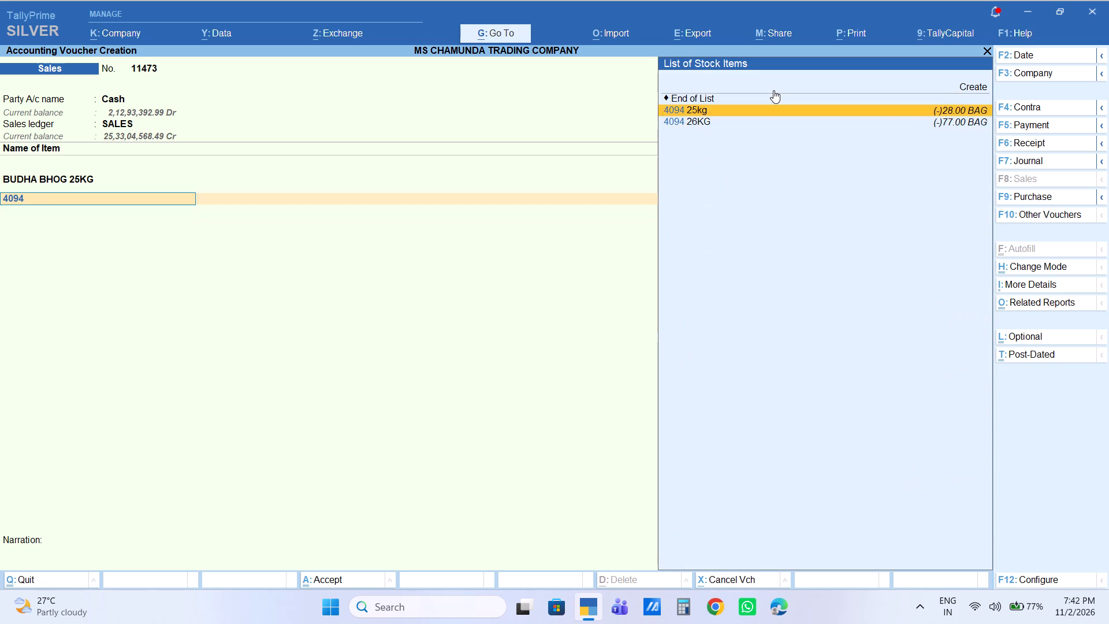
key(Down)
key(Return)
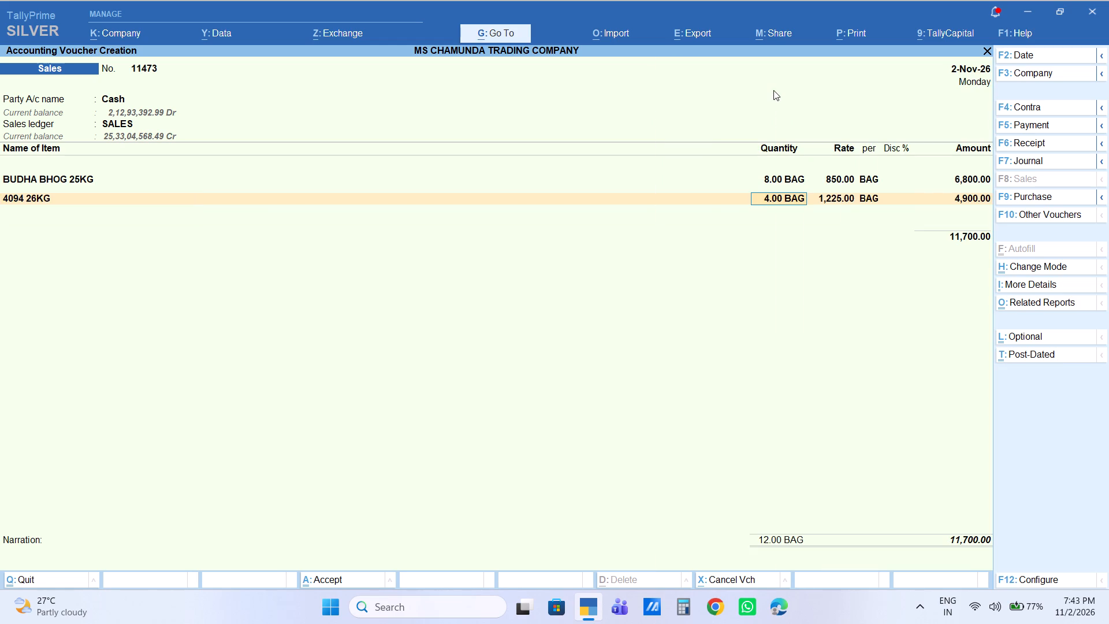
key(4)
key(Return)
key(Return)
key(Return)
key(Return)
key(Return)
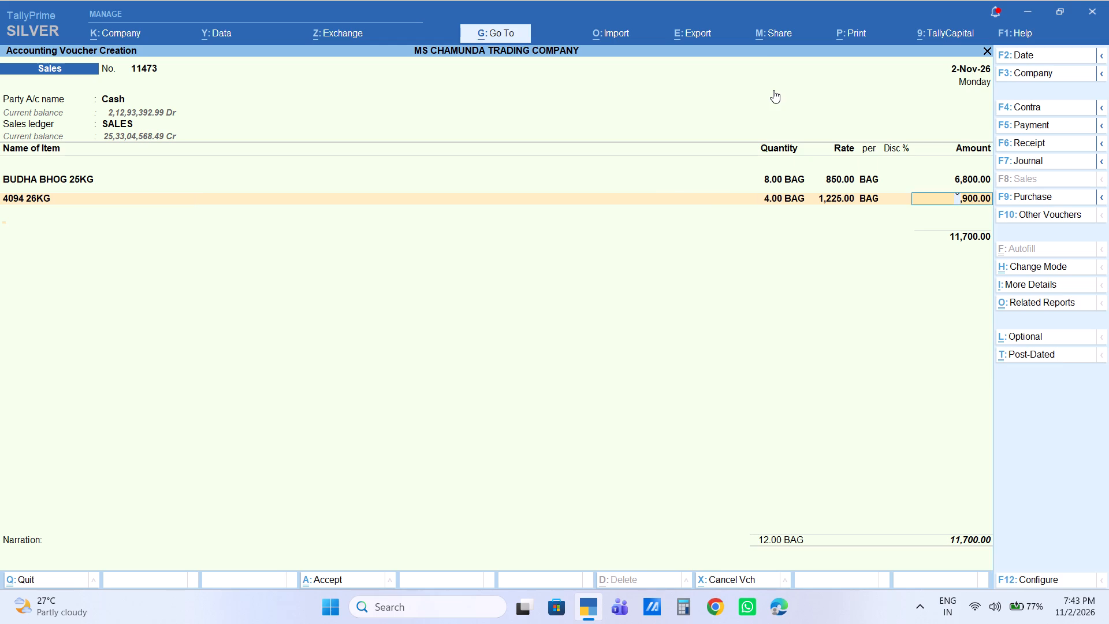
Add CHANA 30KG with quantity 1 bag, accepting the default rate and amount.
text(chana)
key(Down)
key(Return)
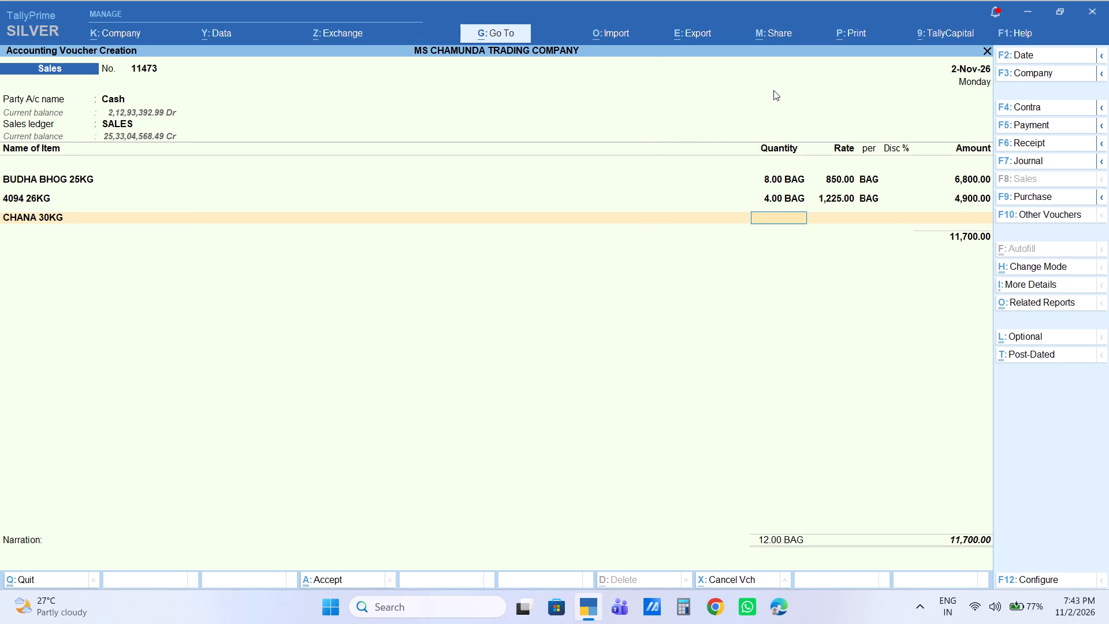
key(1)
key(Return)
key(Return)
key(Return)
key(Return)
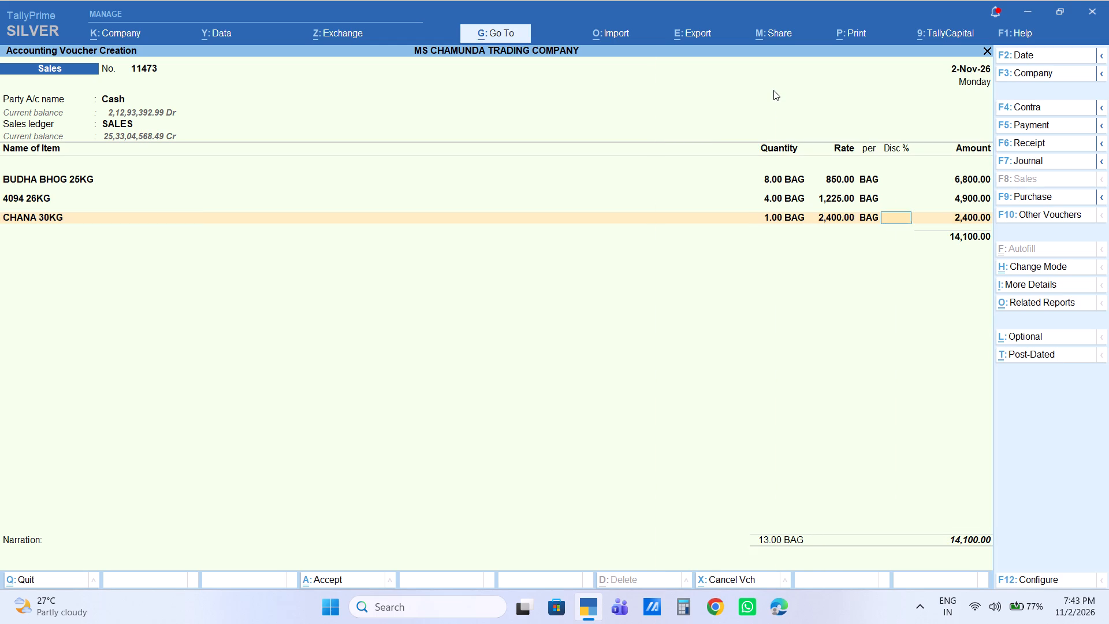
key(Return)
Add Sarso Mota Kg with quantity 10 kg at the default rate and end the item list.
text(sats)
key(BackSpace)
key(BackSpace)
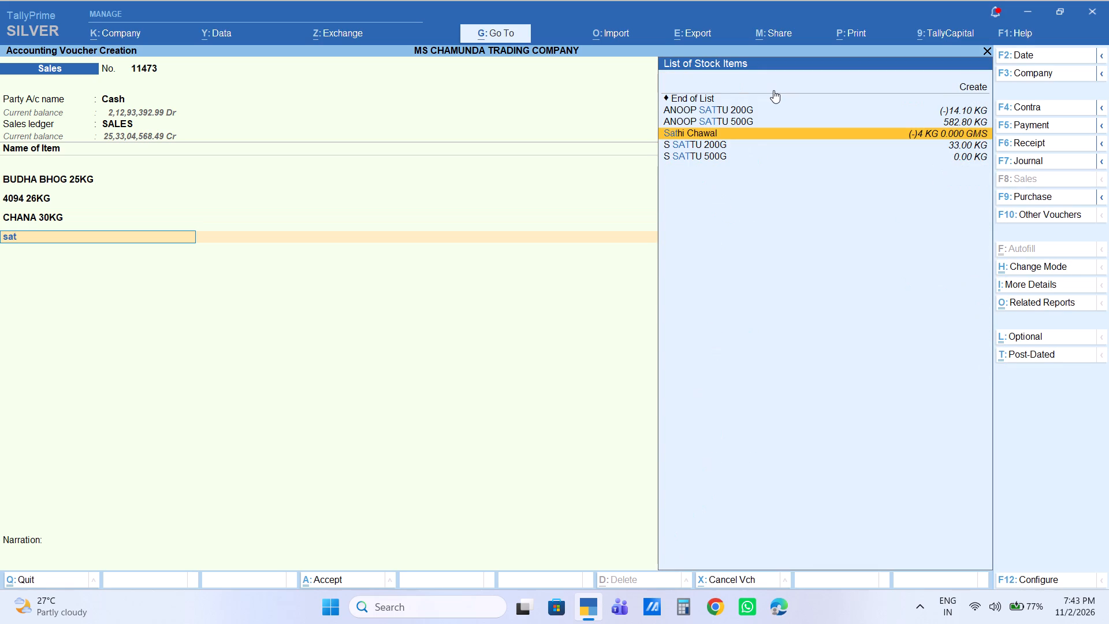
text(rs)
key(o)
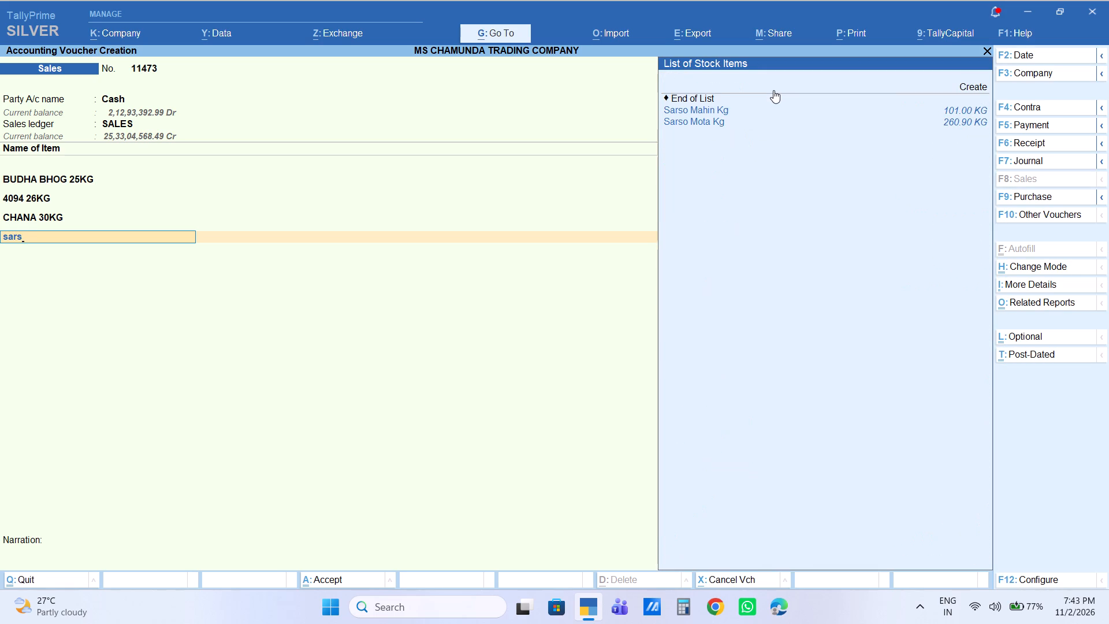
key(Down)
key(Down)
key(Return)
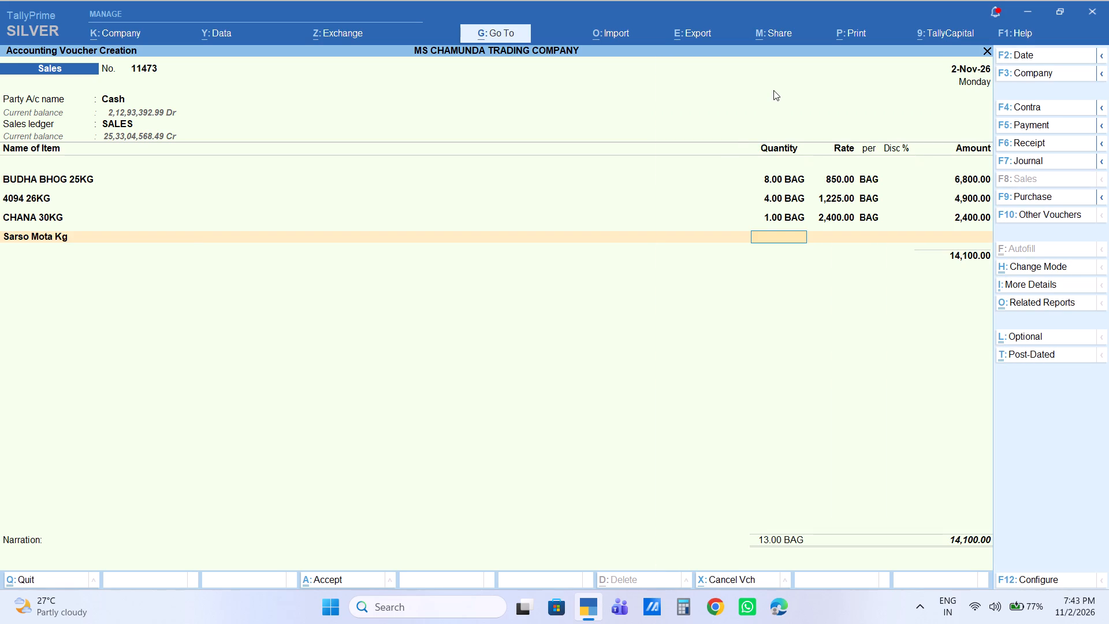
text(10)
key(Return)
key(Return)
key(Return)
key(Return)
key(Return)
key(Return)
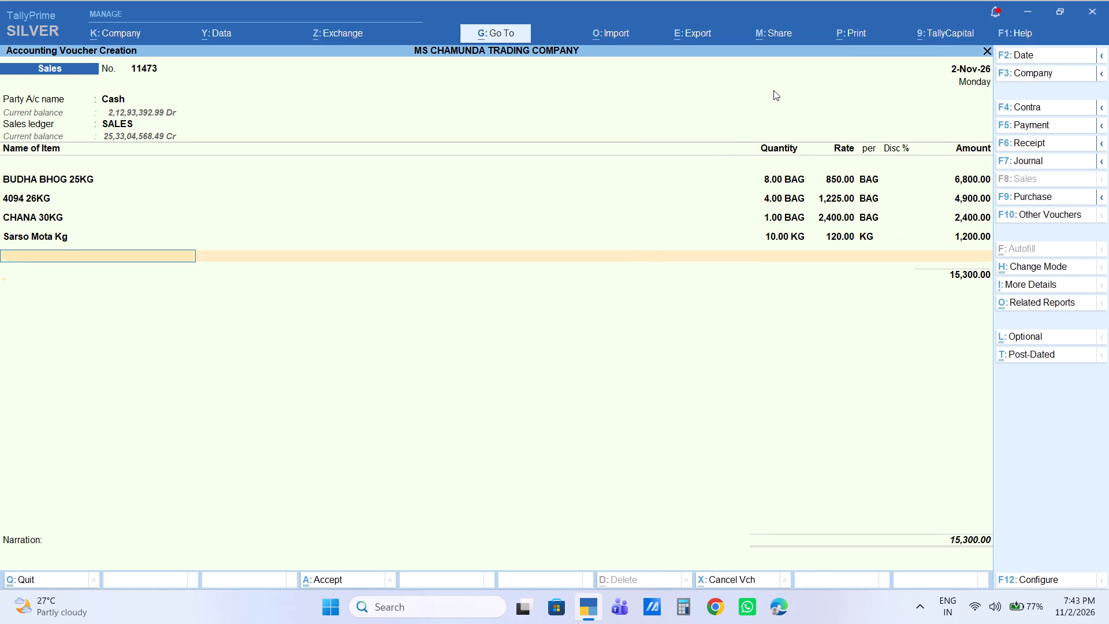
Add a Labour Charge of 30 and save sales voucher No. 11473.
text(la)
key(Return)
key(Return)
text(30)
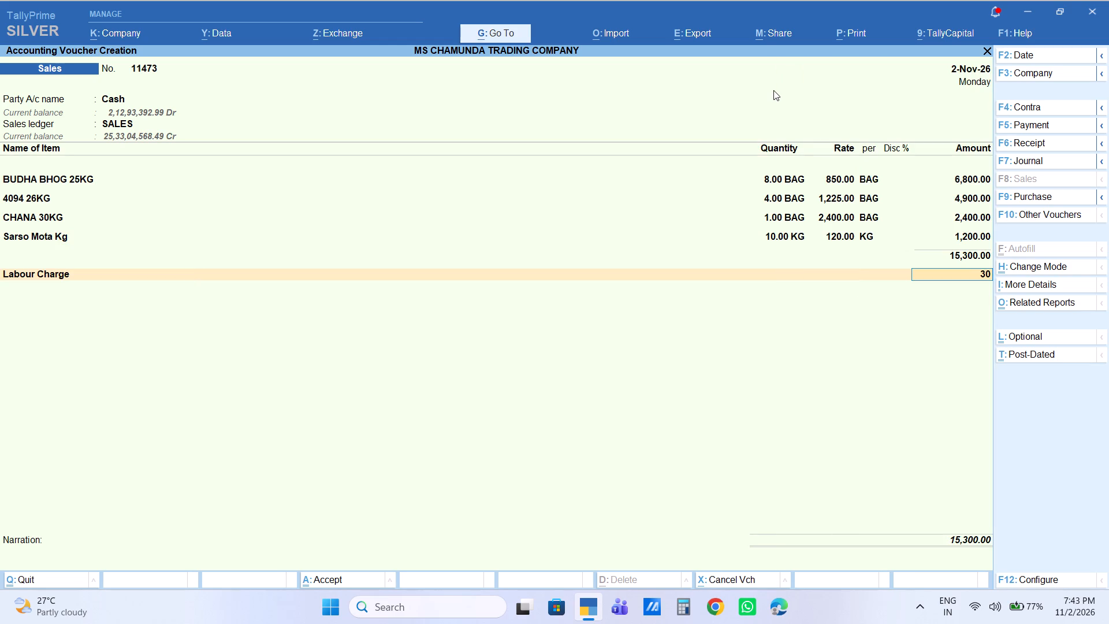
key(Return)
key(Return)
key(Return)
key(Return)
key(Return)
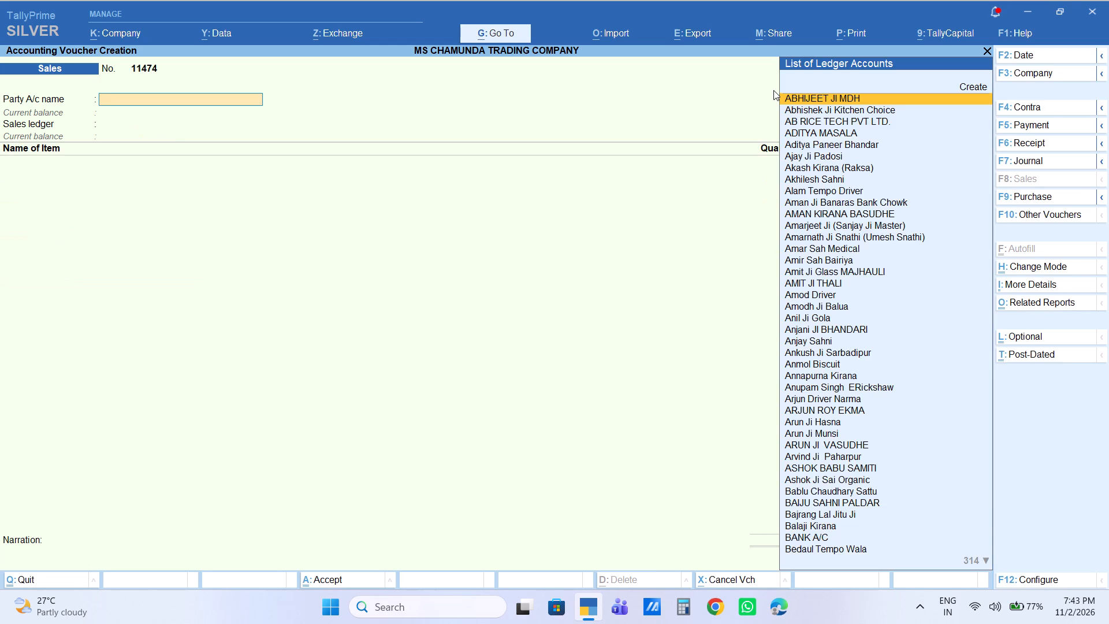
Choose Cash as the party account for sales voucher No. 11474 and bring up its party details.
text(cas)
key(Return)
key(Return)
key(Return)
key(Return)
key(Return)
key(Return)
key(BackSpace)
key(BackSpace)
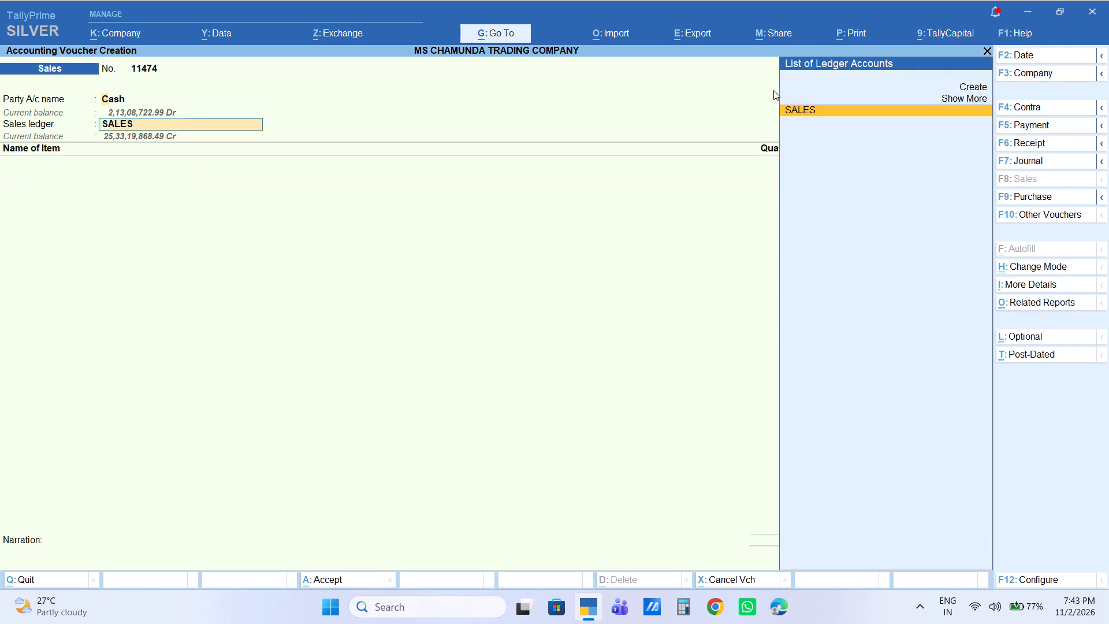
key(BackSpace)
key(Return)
Enter the customer's name as a new party in the buyer field and accept the remaining party and sales ledger details.
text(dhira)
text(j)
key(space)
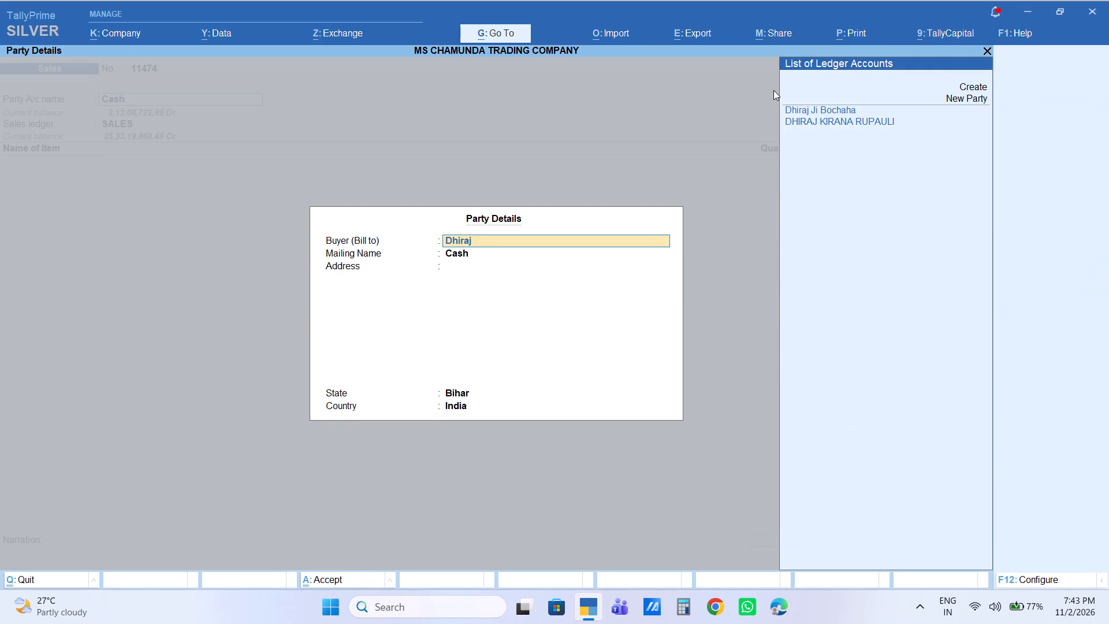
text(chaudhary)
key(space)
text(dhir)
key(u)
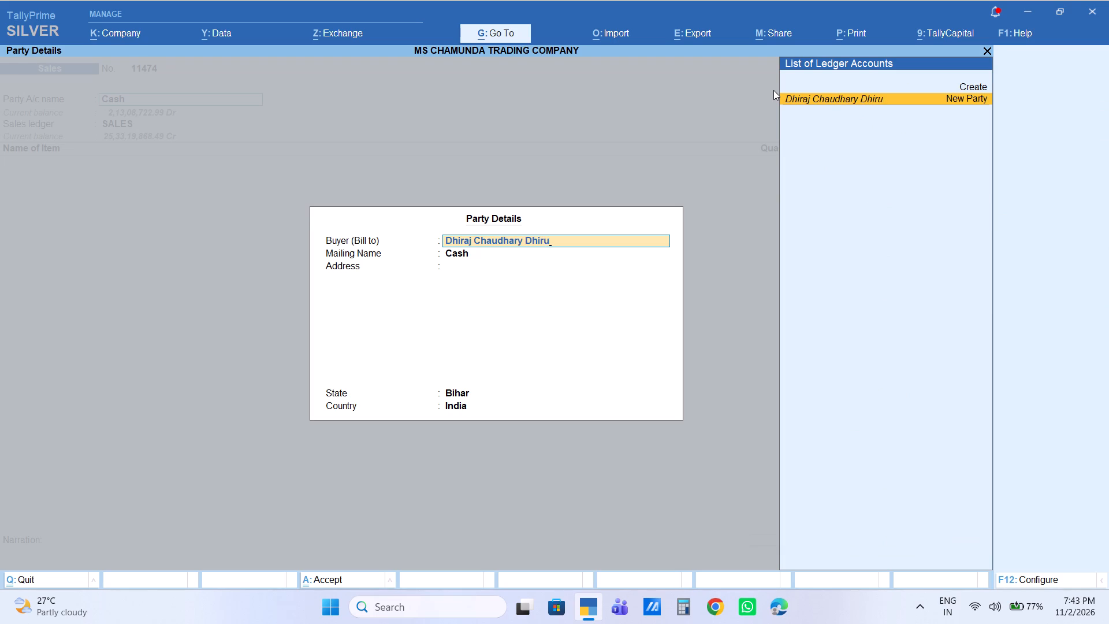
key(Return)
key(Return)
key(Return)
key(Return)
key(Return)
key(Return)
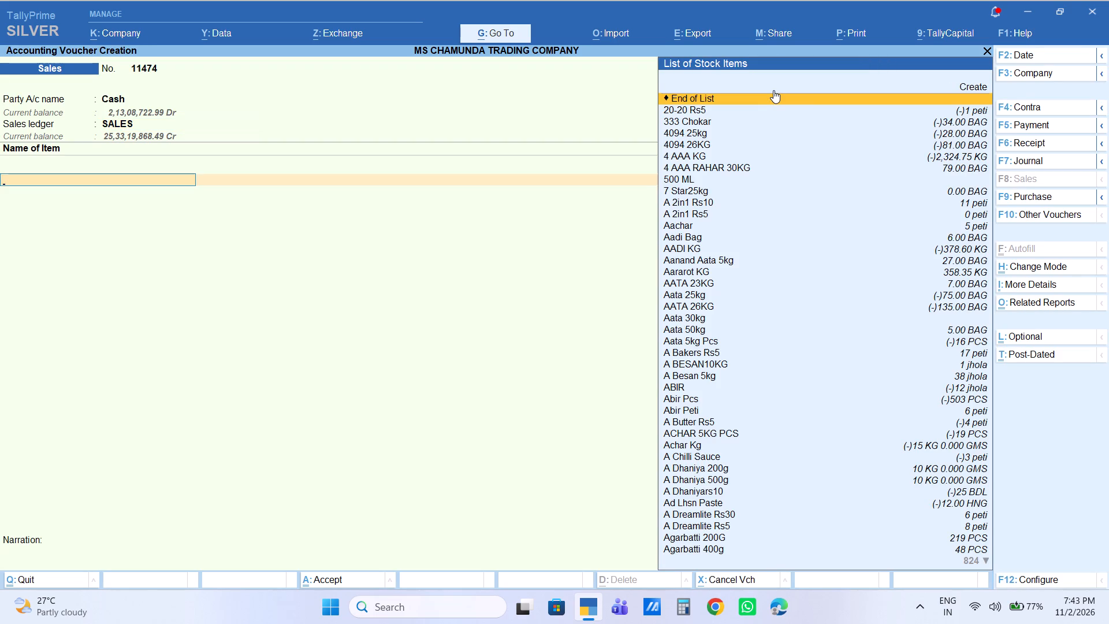
Add Ripuraj Sonashakti26kg with quantity 1 bag and amount 1,770.
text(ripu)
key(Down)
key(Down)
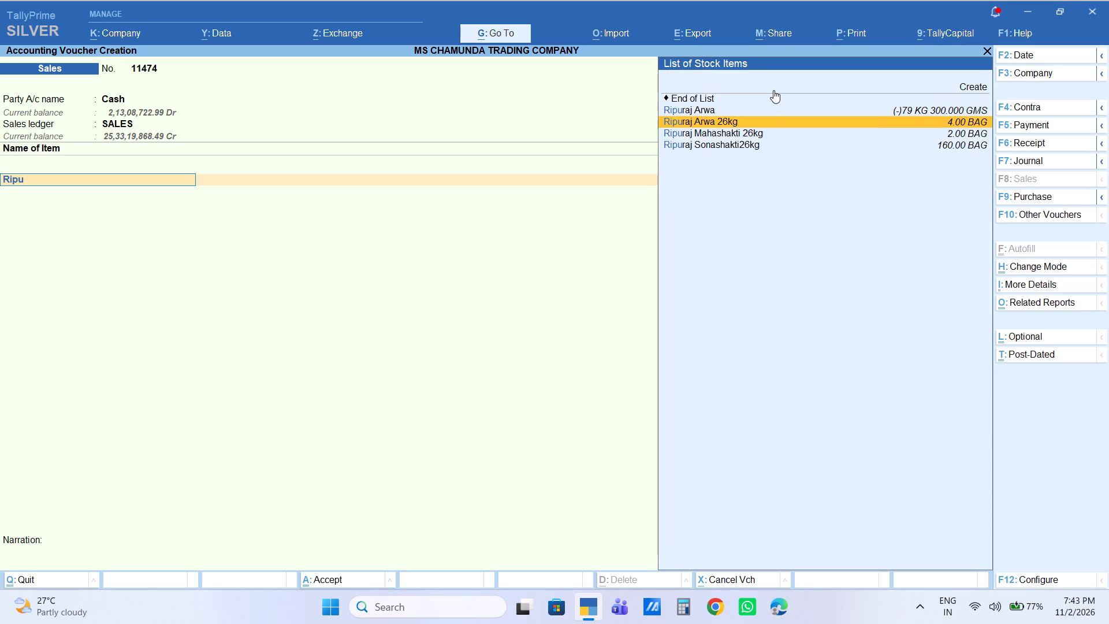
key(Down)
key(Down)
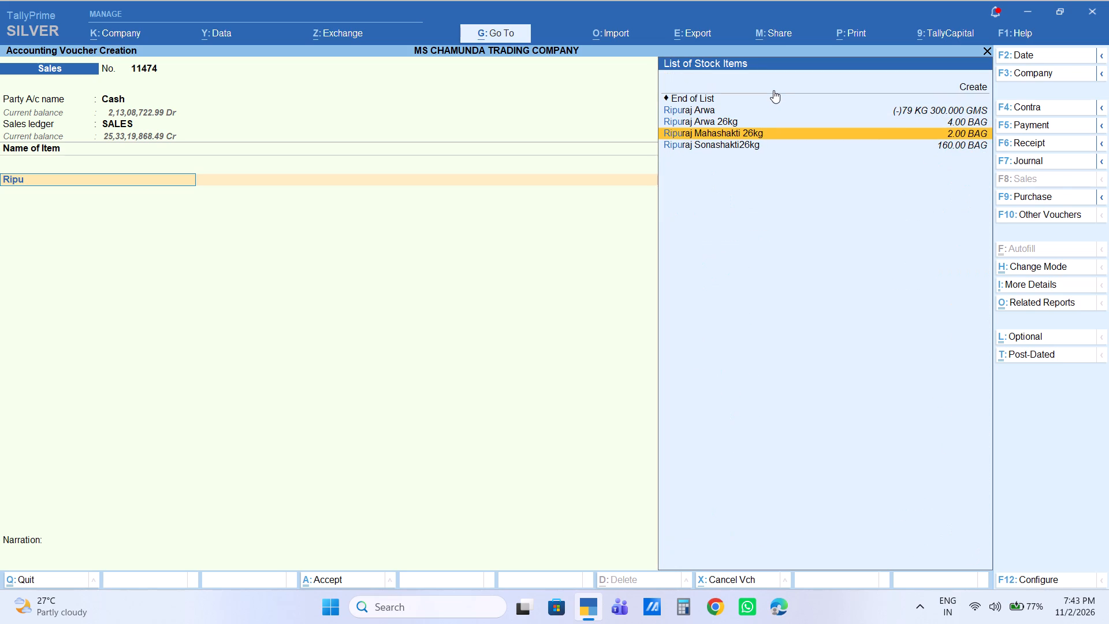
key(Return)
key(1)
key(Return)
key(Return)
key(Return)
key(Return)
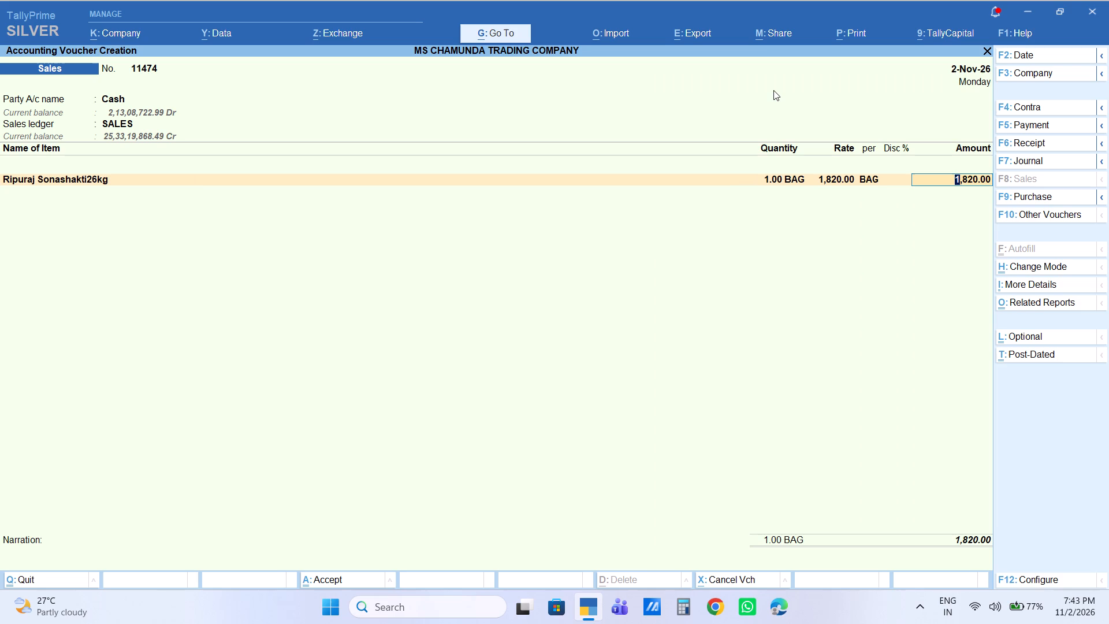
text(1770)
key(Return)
Add DHARA 1L with quantity 1 peti and amount 2,300.
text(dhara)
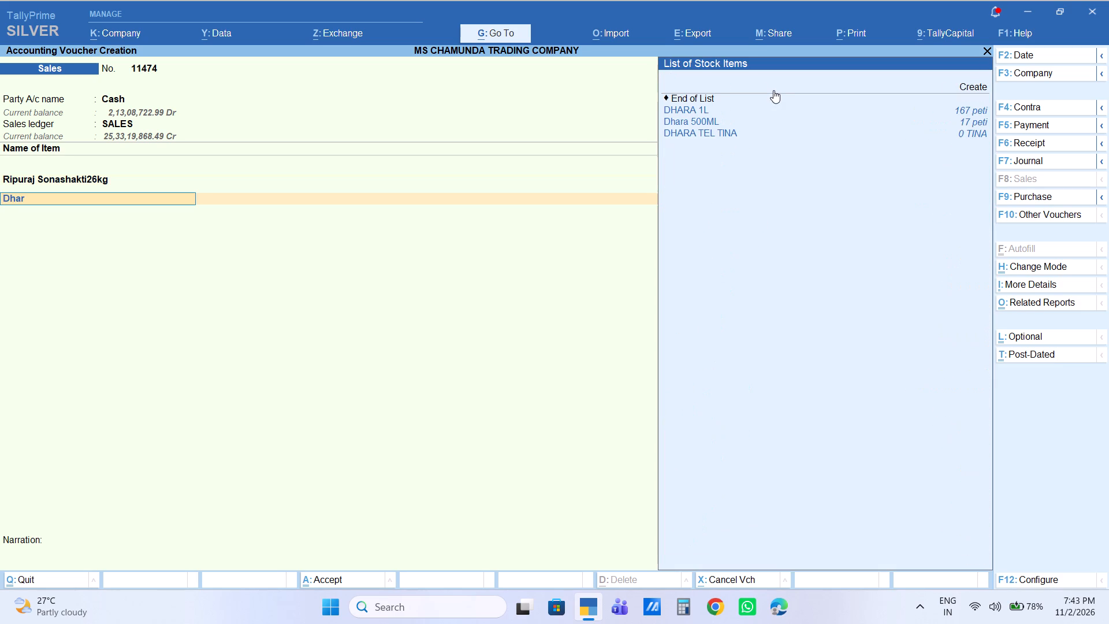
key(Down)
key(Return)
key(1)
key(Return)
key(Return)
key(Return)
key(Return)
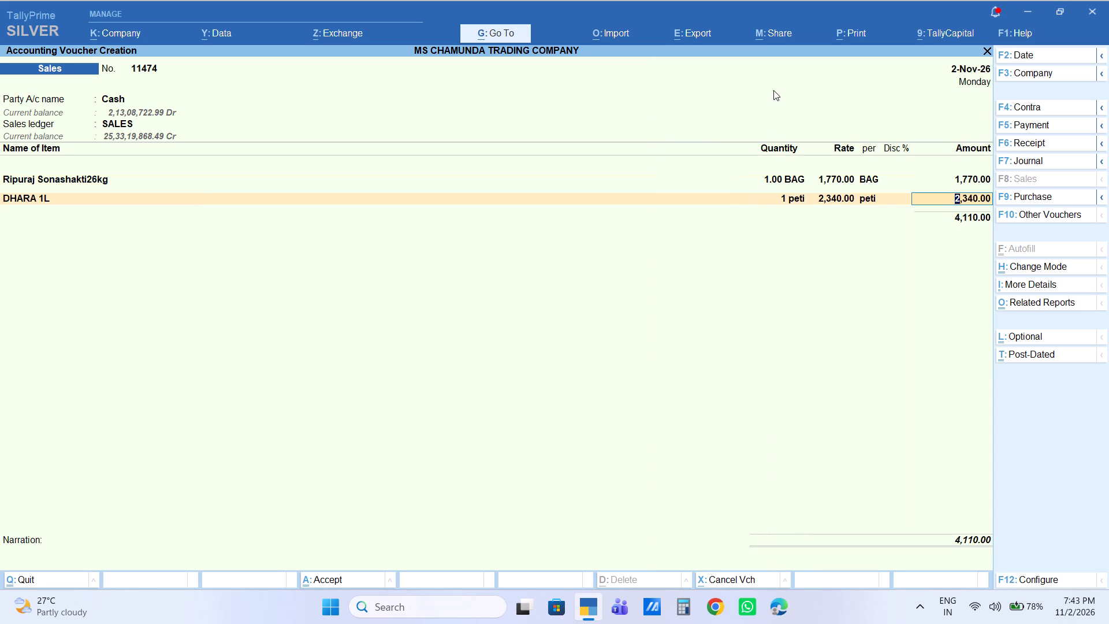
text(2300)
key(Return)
End the item list and save sales voucher No. 11474.
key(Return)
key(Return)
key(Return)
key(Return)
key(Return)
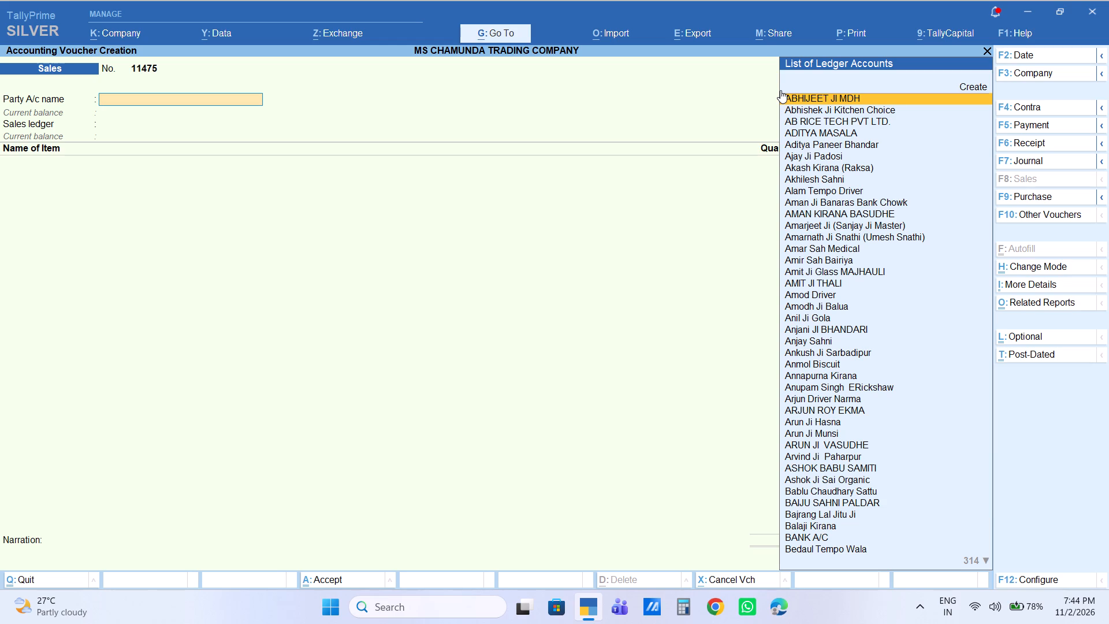
Leave voucher creation and open sales voucher No. 11474 from the Day Book for alteration.
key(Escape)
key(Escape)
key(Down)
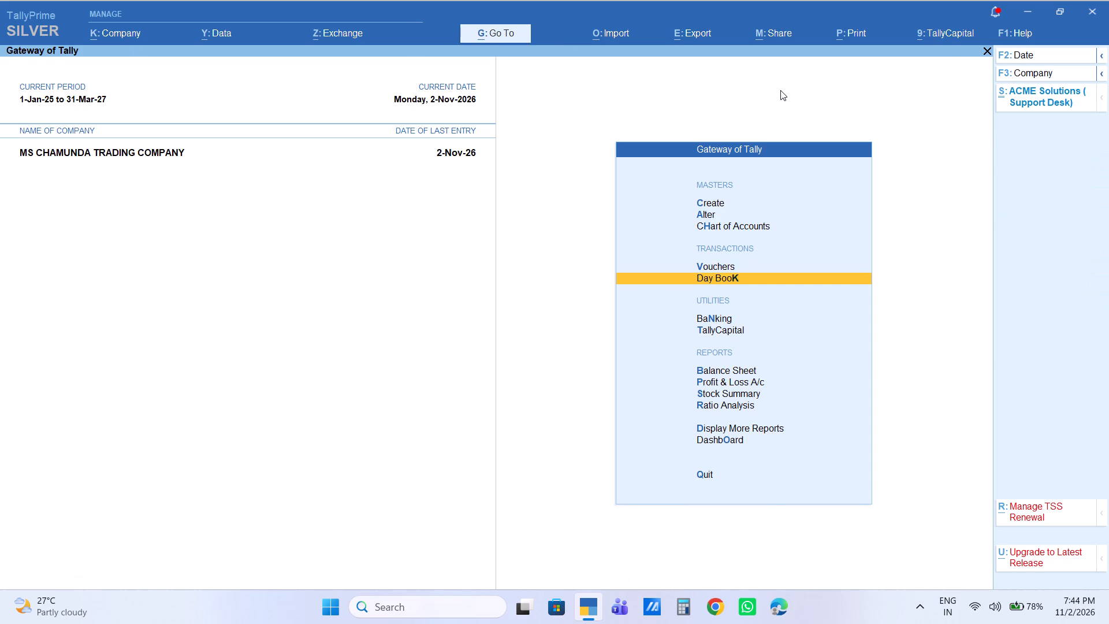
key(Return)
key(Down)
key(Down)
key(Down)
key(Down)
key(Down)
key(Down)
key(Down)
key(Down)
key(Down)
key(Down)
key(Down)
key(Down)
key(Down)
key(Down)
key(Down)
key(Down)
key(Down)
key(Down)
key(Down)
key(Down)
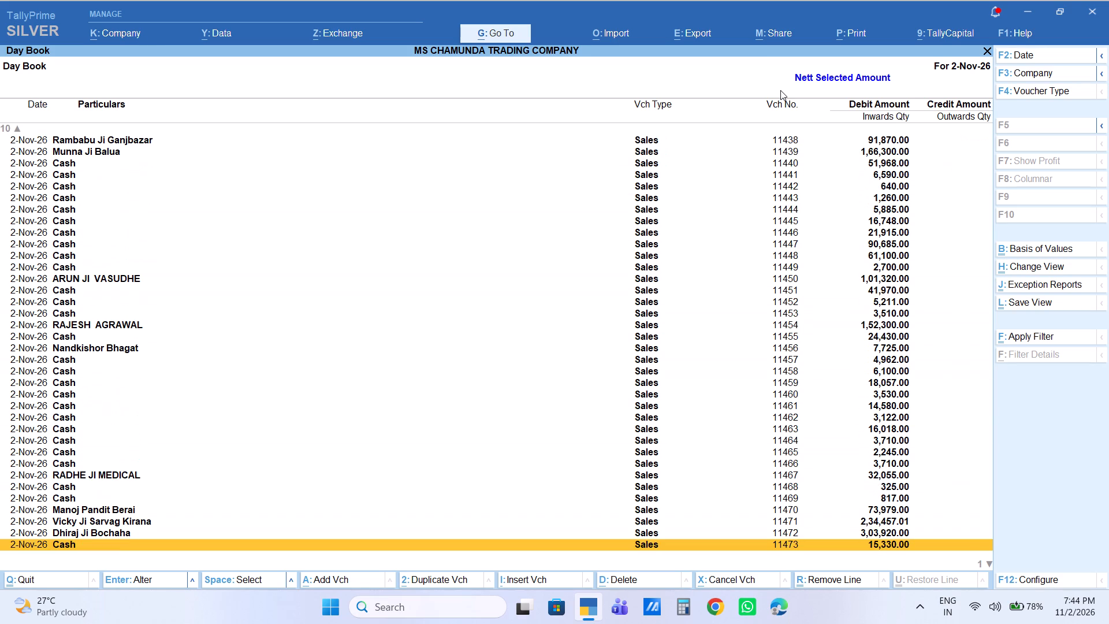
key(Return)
Set the date of sales voucher No. 11474 to 1-Nov-26 and save the alteration.
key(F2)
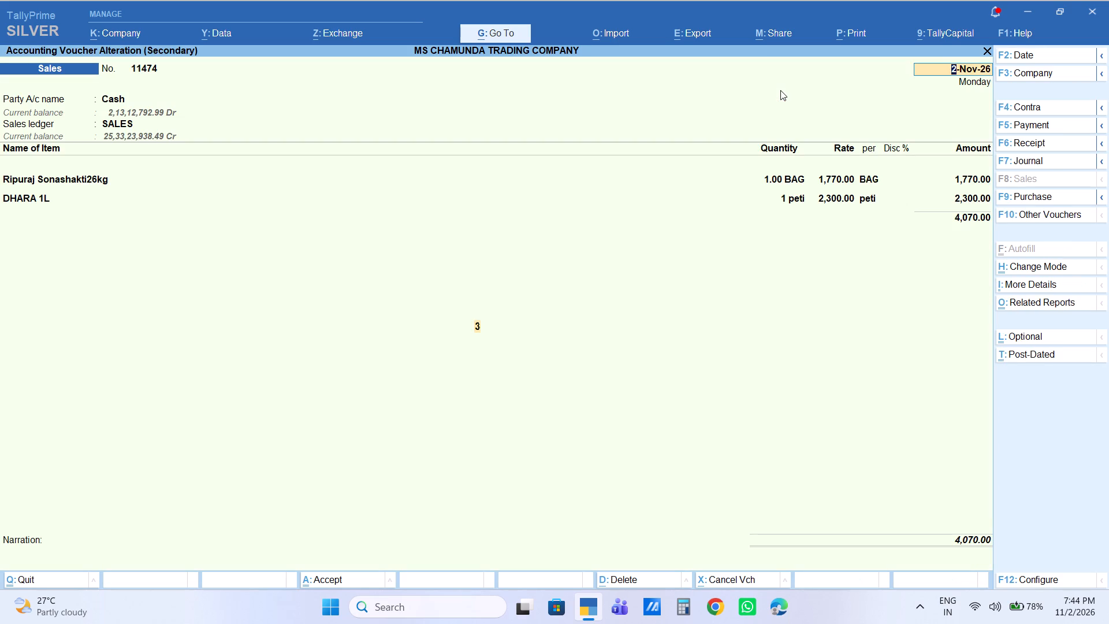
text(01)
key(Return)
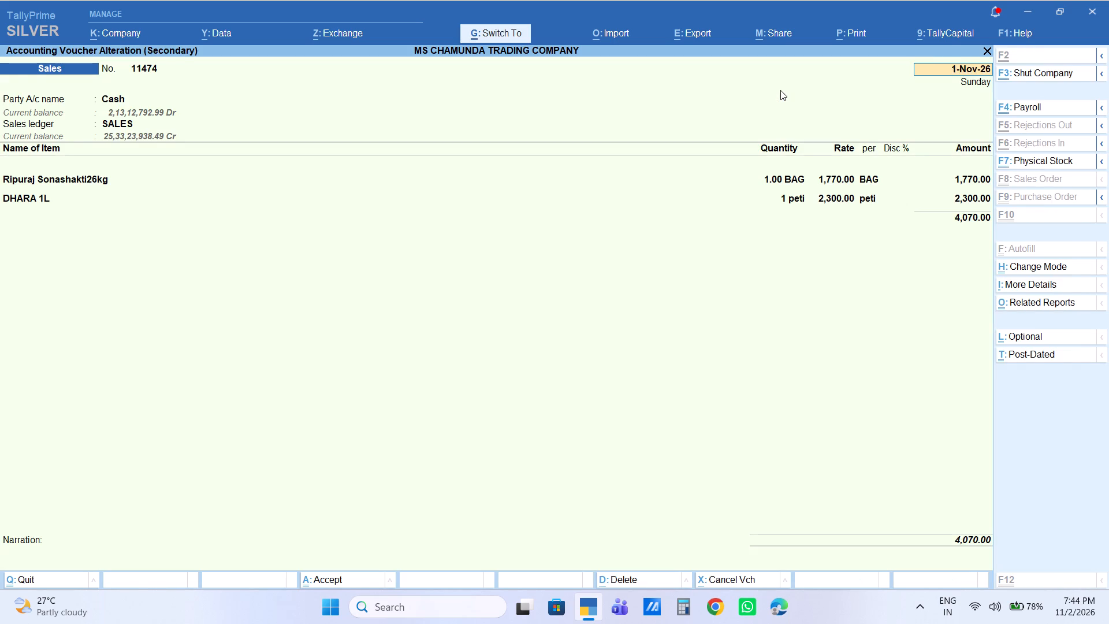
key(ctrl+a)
Open sales voucher No. 11473 from the Day Book, set its date to 1-Nov-26 and save it.
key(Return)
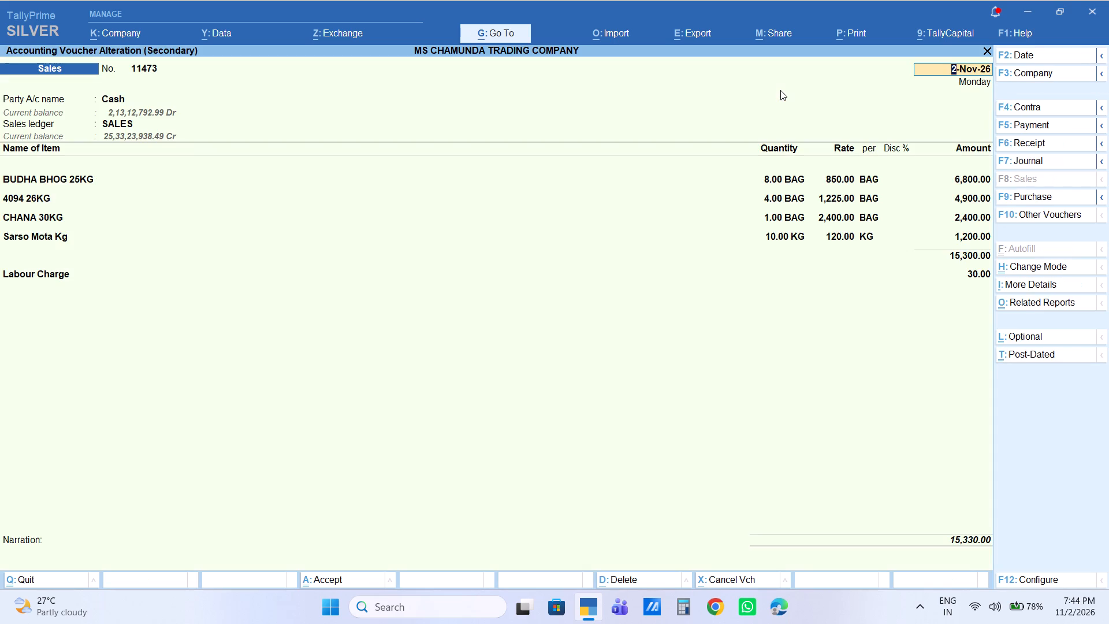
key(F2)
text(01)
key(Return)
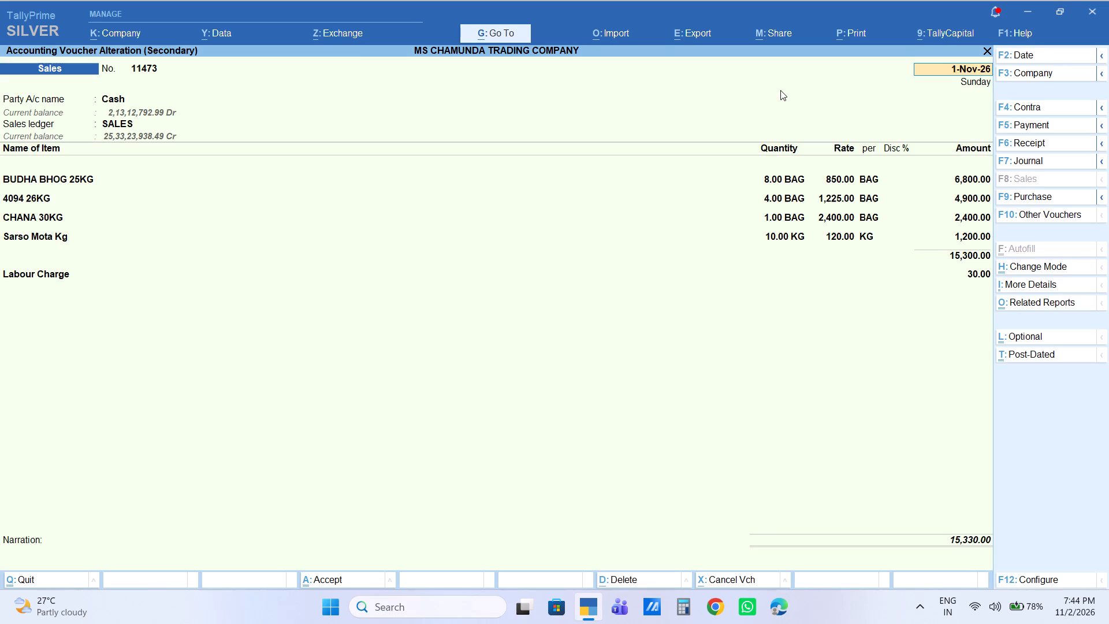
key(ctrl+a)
Leave the Day Book and start a new sales voucher with Cash as the party, accepting the default party details.
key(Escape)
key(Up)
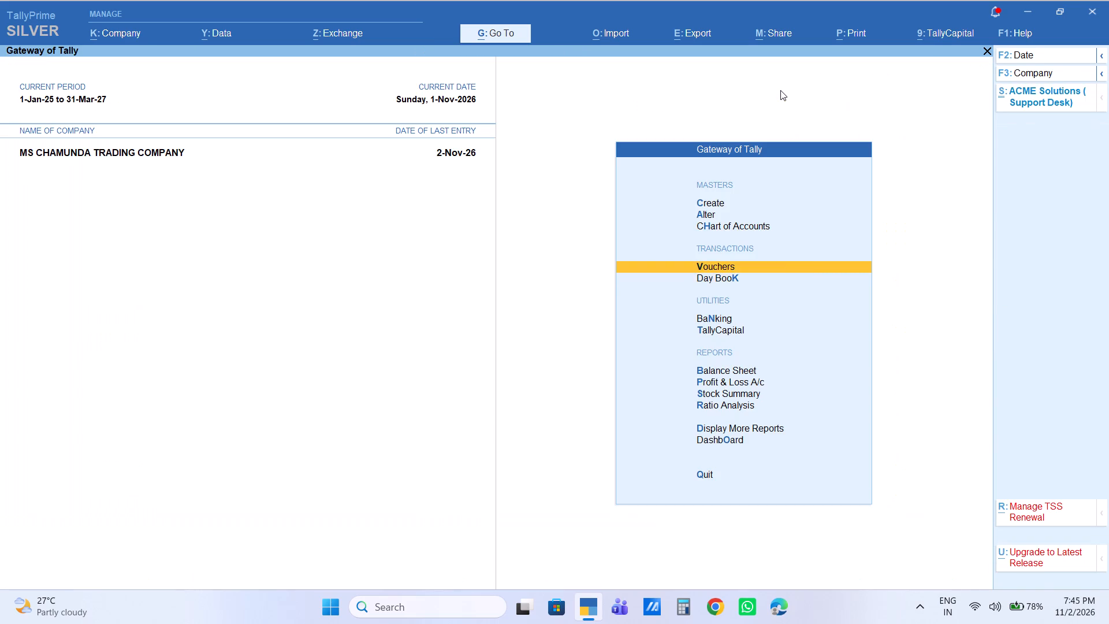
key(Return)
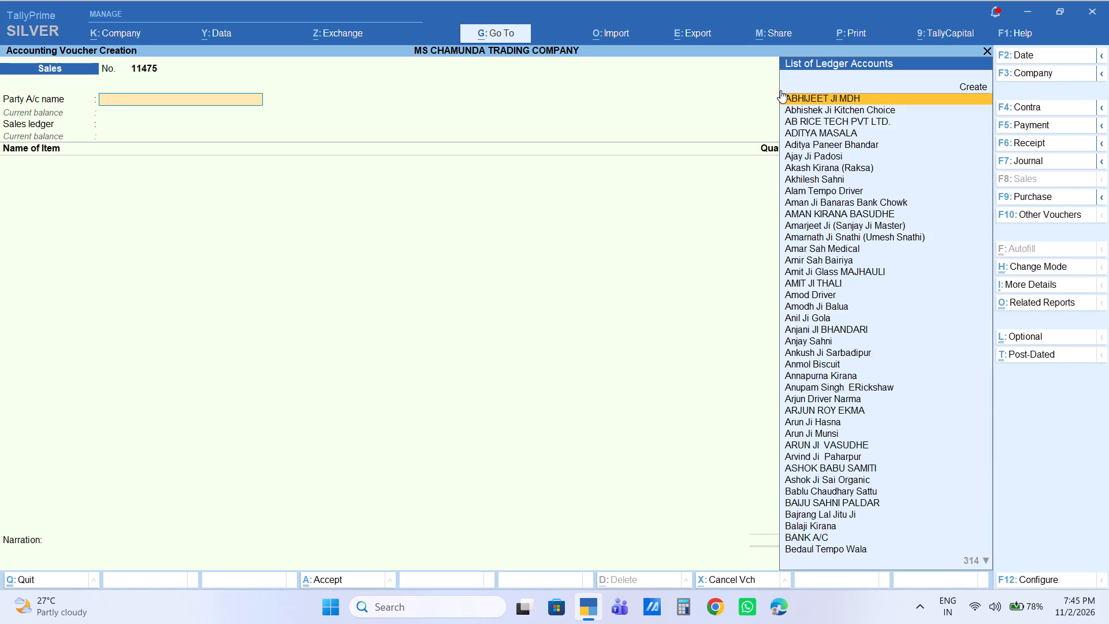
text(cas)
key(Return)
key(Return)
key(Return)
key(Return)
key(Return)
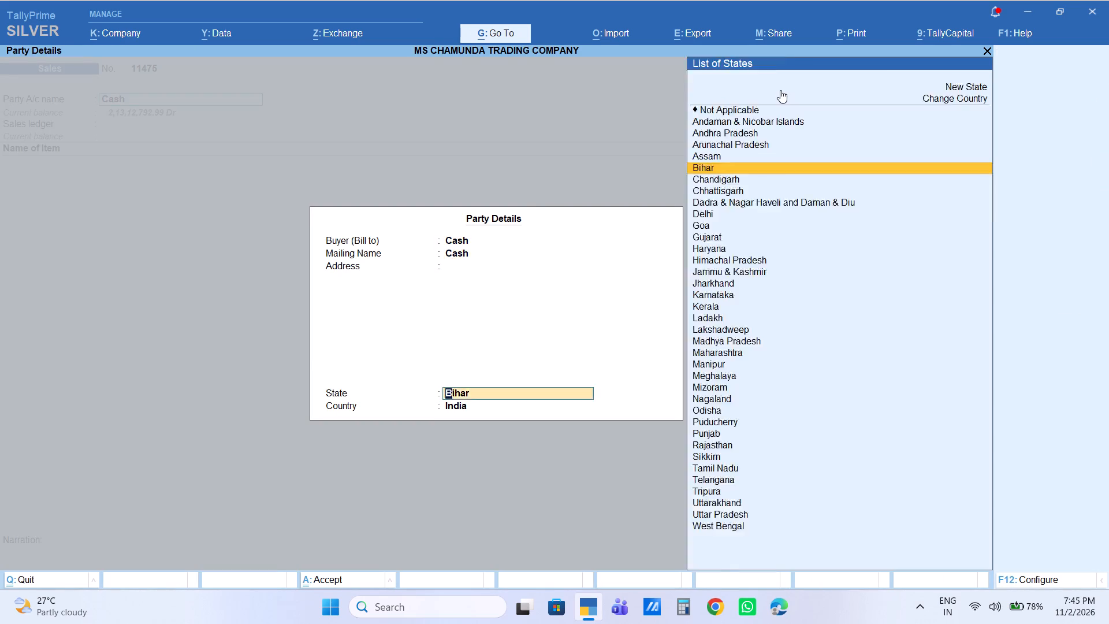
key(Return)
Add Soyabin 20kg with quantity 3 bags and amount 4,350.
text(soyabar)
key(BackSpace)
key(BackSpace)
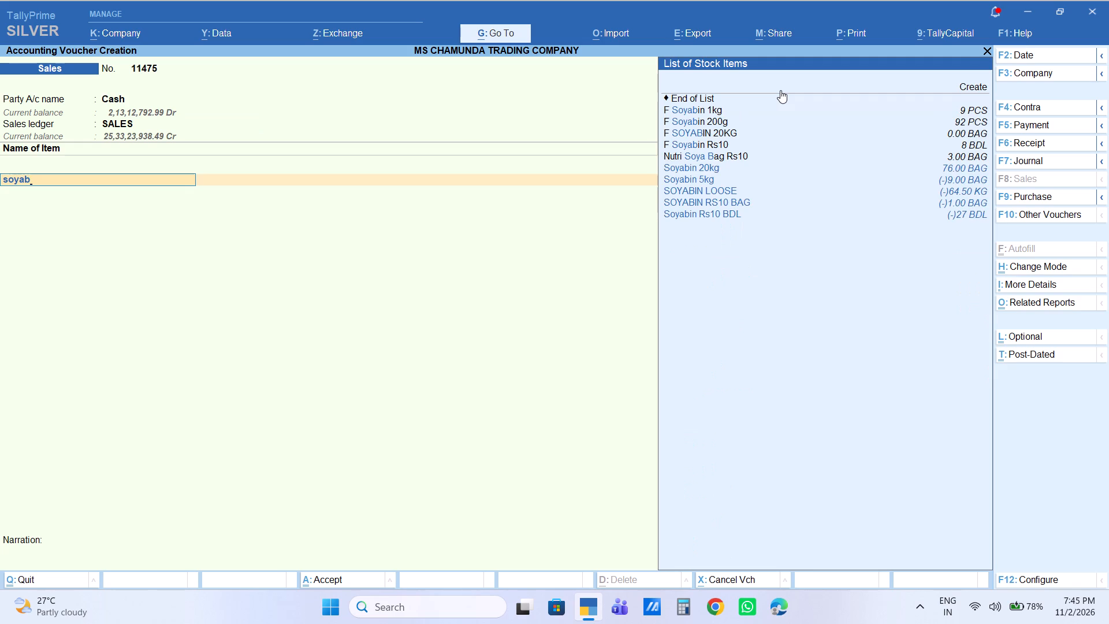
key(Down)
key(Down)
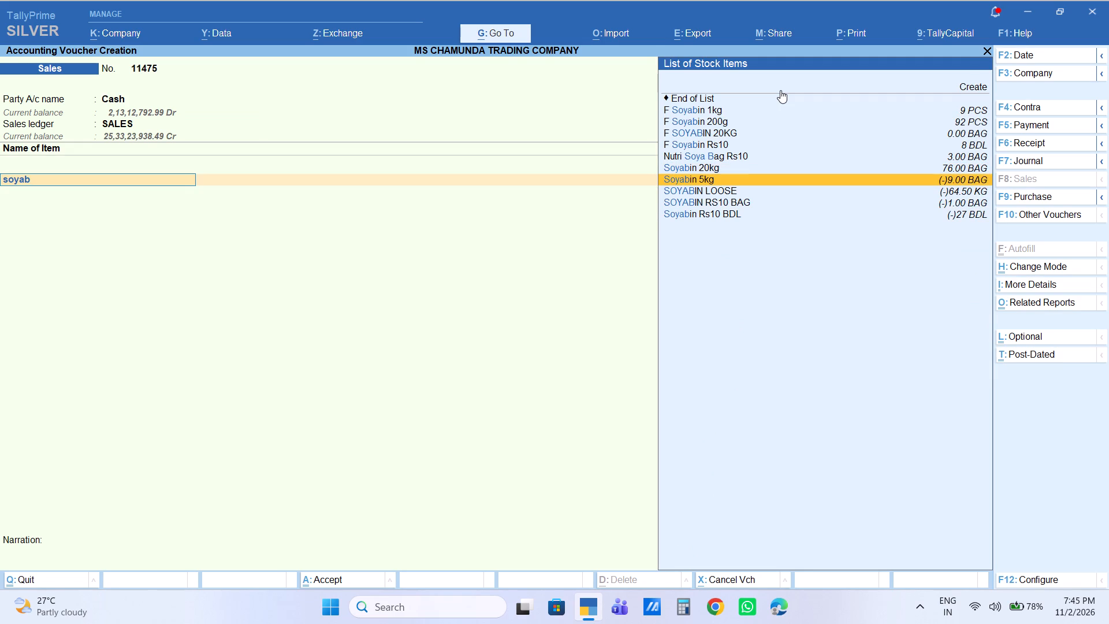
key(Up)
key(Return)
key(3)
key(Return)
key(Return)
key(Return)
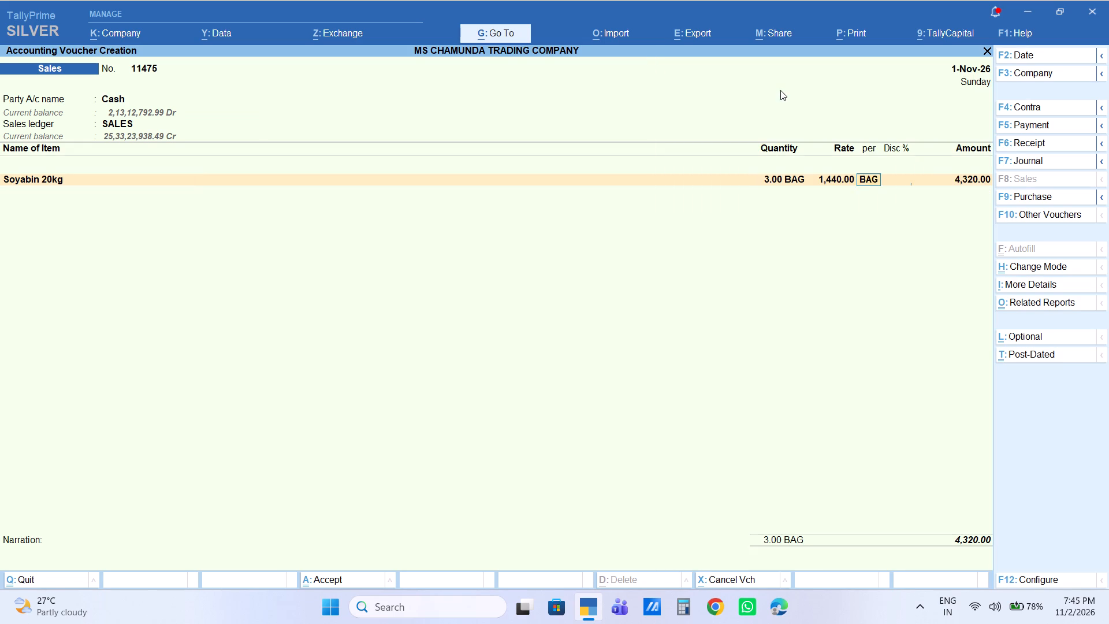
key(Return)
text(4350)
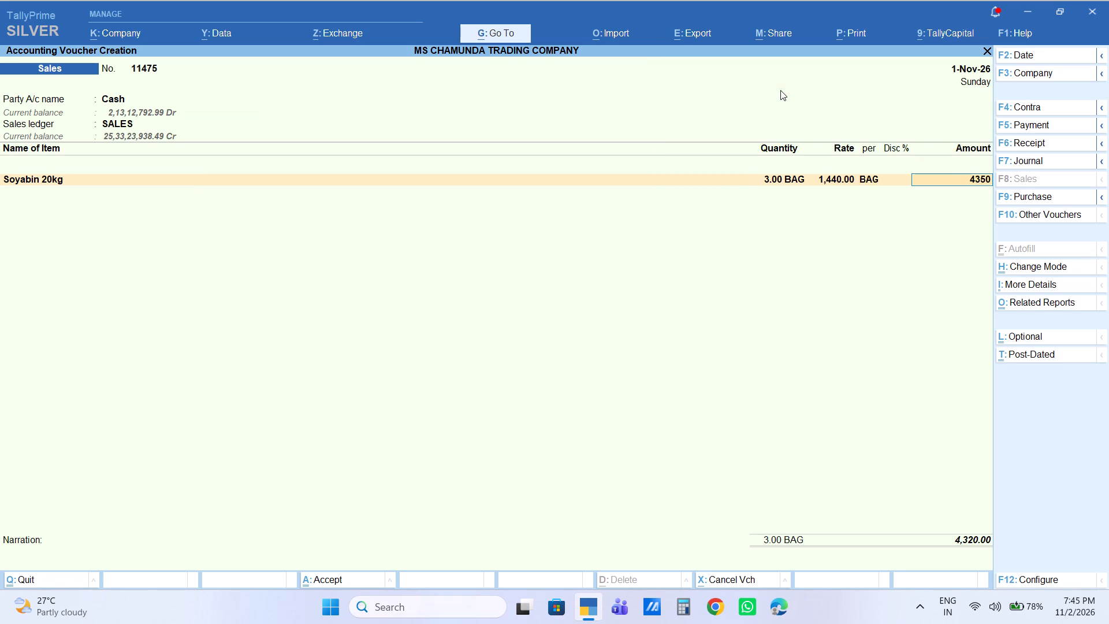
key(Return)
End the item list, add a Labour Charge of 6 and save sales voucher No. 11475.
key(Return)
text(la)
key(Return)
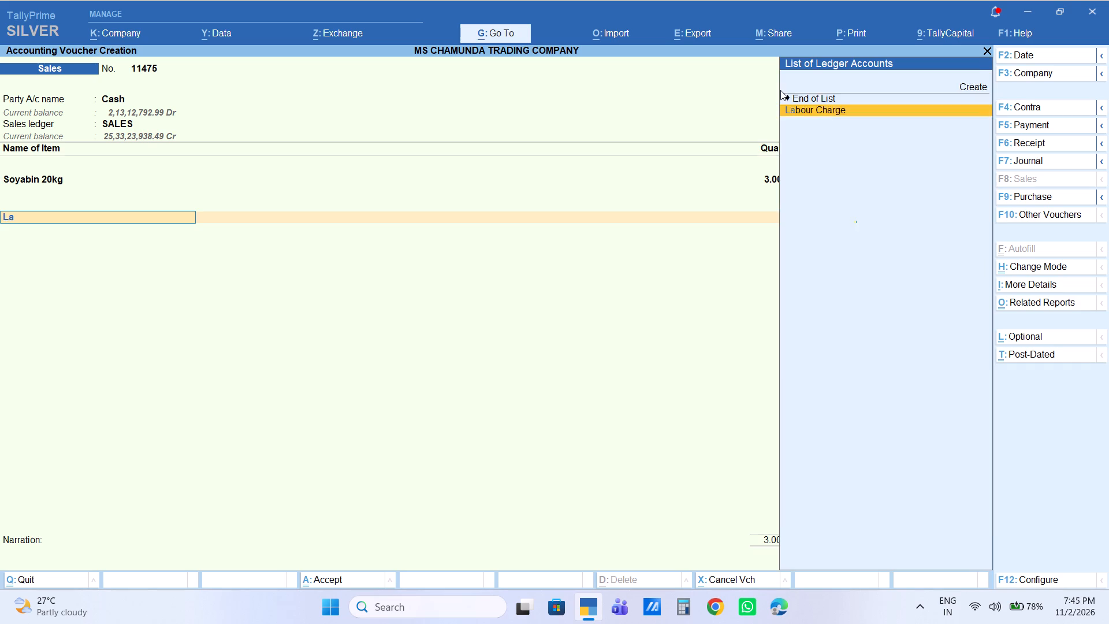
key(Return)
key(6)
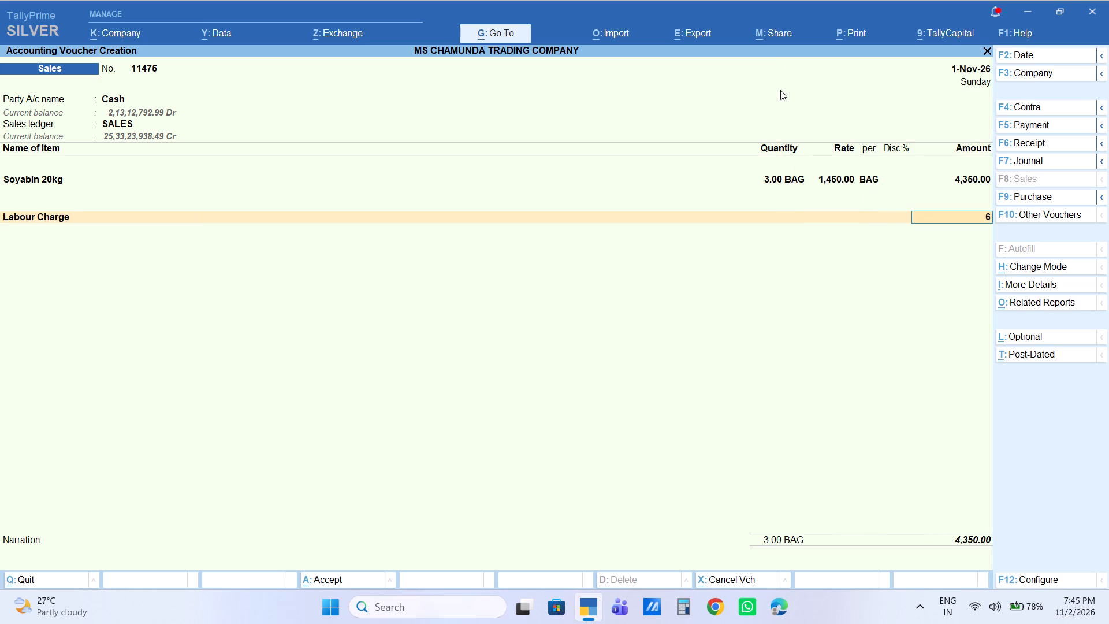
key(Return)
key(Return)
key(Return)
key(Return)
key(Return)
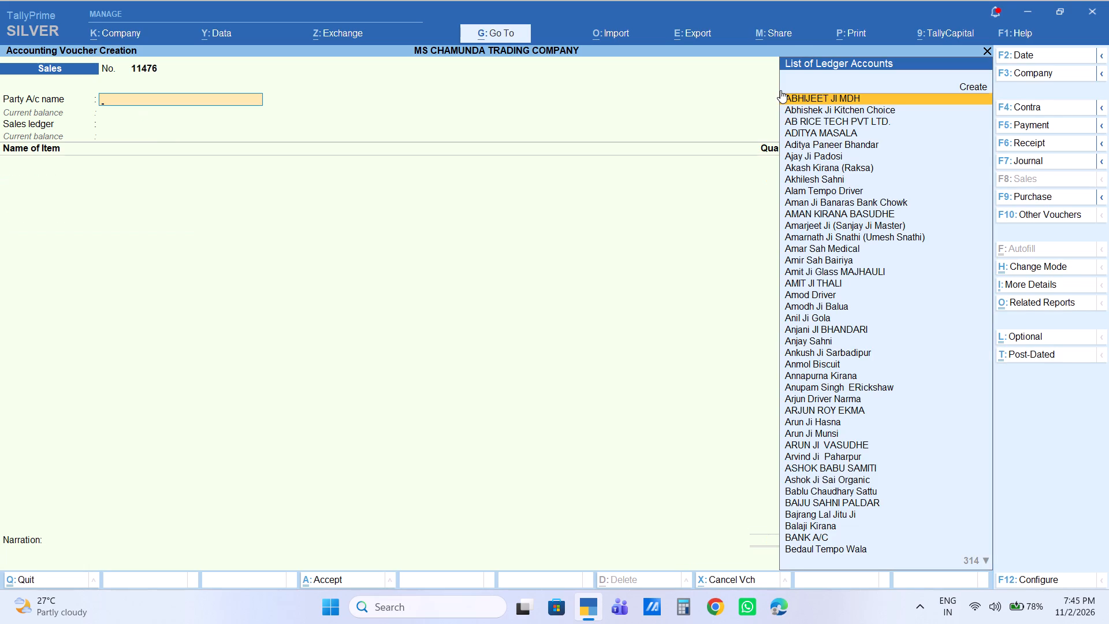
Start a new purchase voucher with Cash as the party, accepting the default party details and purchase ledger.
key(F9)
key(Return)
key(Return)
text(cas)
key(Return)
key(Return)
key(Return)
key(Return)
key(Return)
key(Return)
Add Rajma Kg with quantity 59.4 kg at the default rate of 80.
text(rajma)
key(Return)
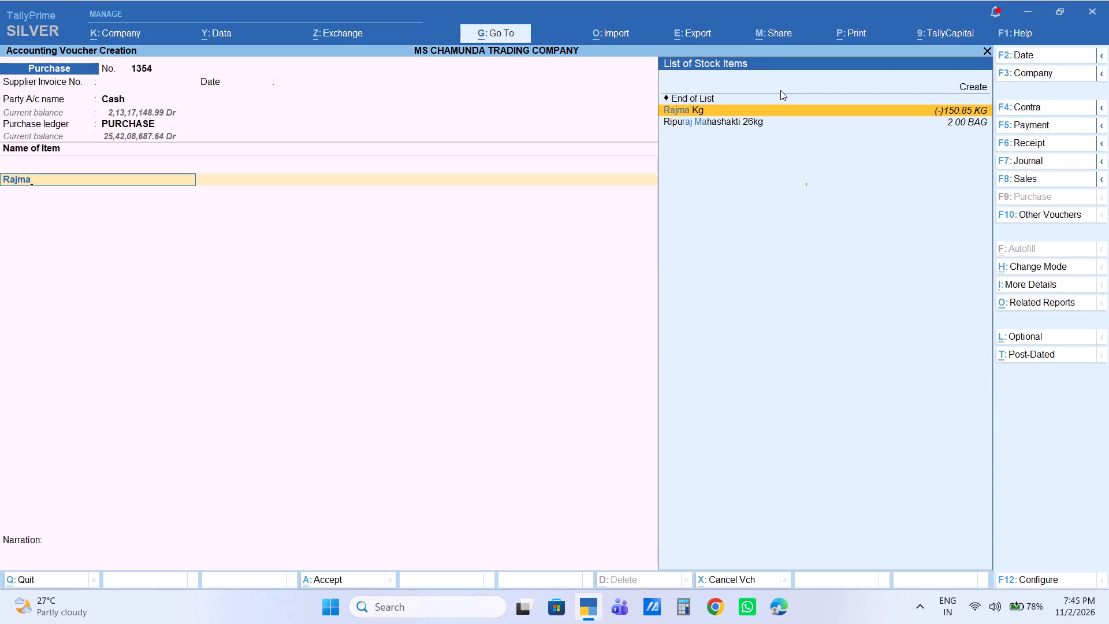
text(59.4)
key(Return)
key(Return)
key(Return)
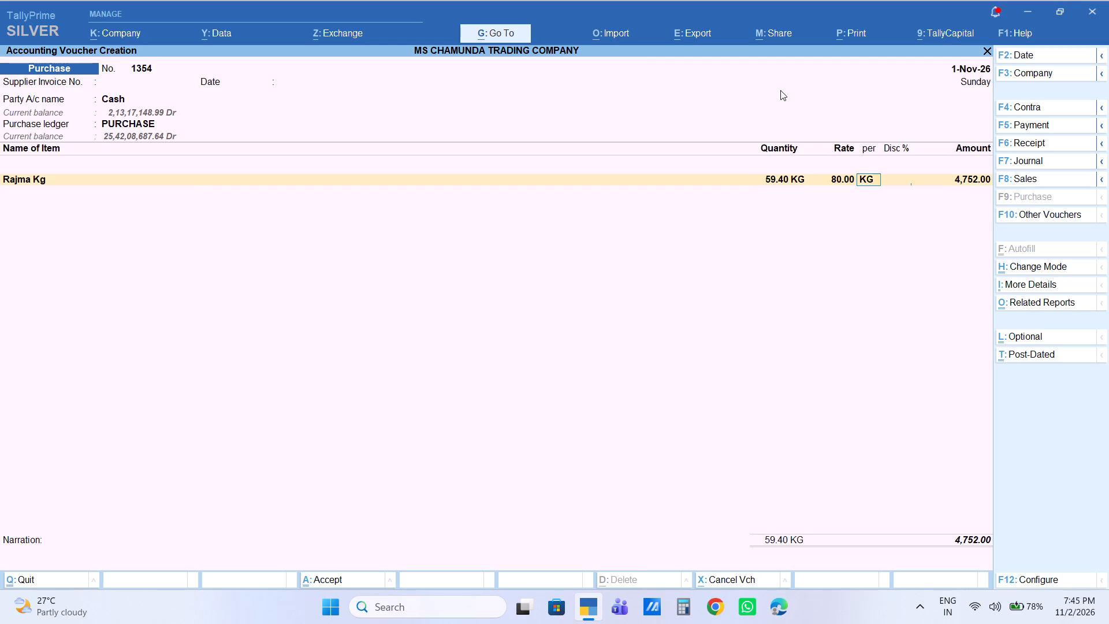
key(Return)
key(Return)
Add a second Rajma Kg line with quantity 59 kg.
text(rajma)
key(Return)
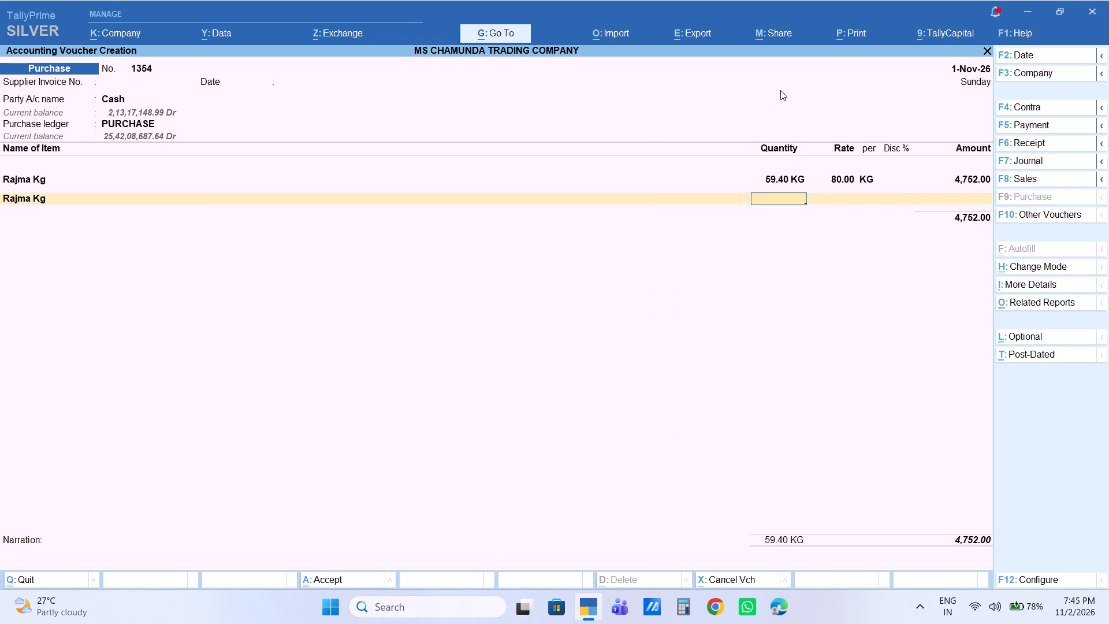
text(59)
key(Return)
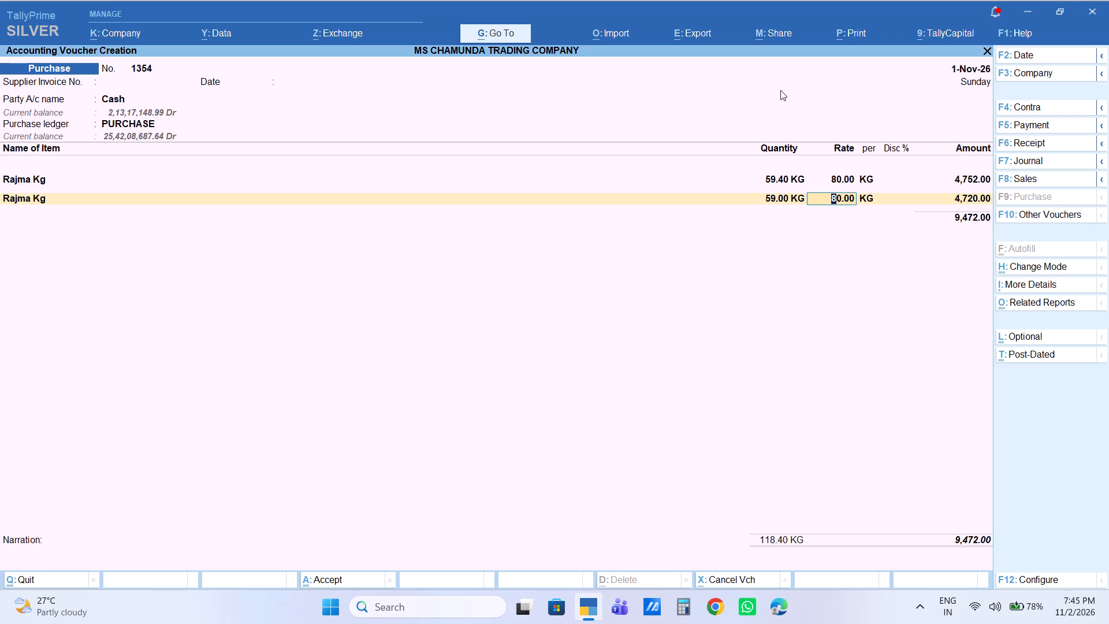
Set the quantity of the first Rajma Kg line to 59 kg.
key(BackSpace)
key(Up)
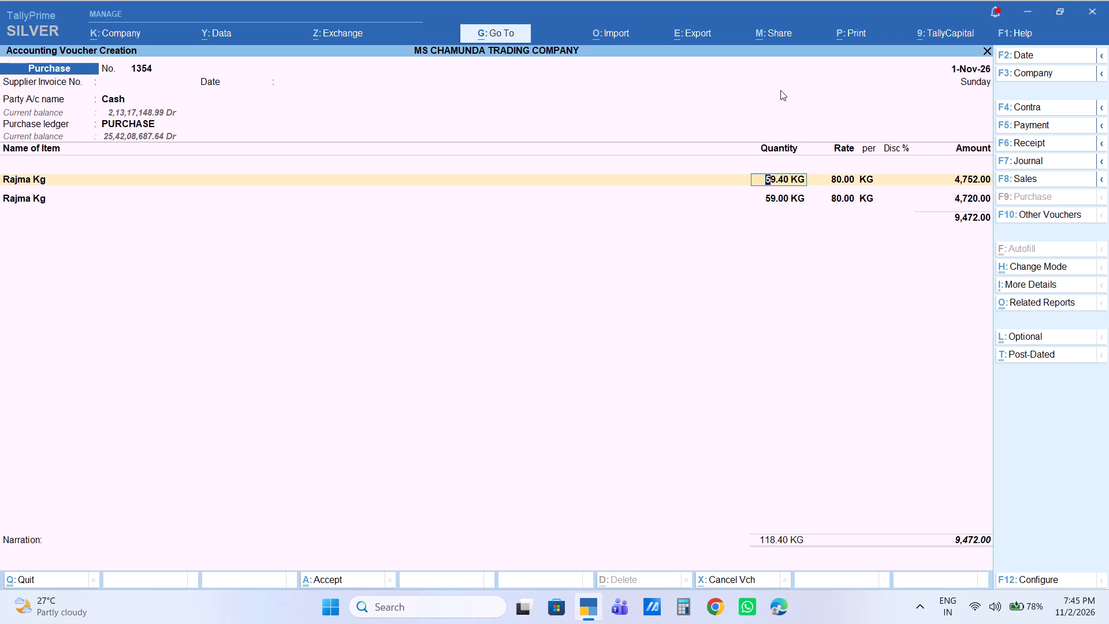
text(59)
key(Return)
Set the quantity of the second Rajma Kg line to 52 kg.
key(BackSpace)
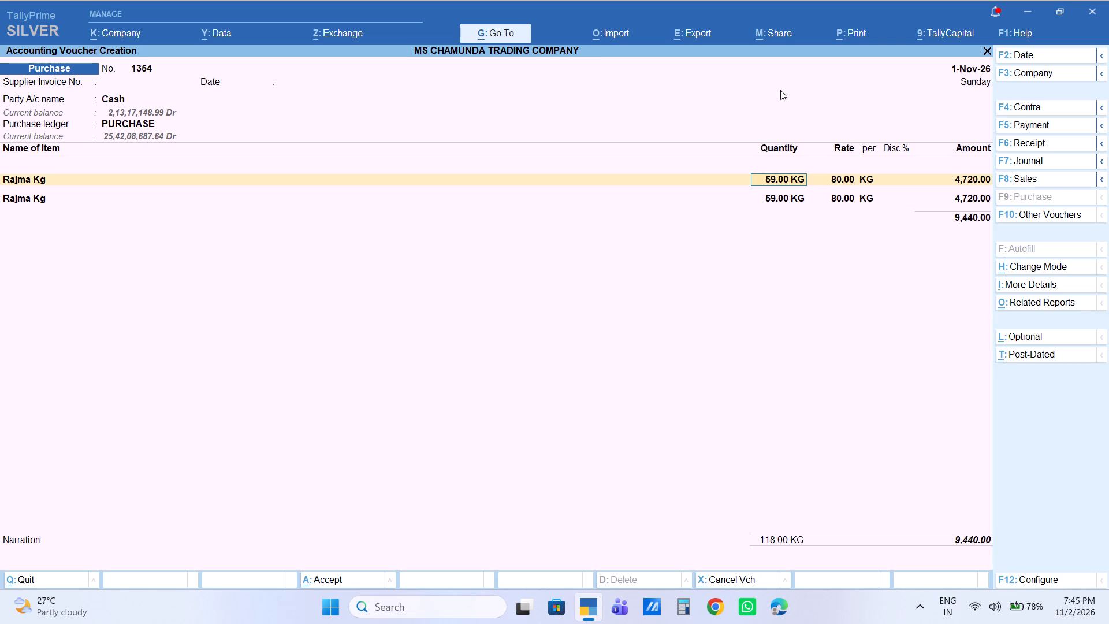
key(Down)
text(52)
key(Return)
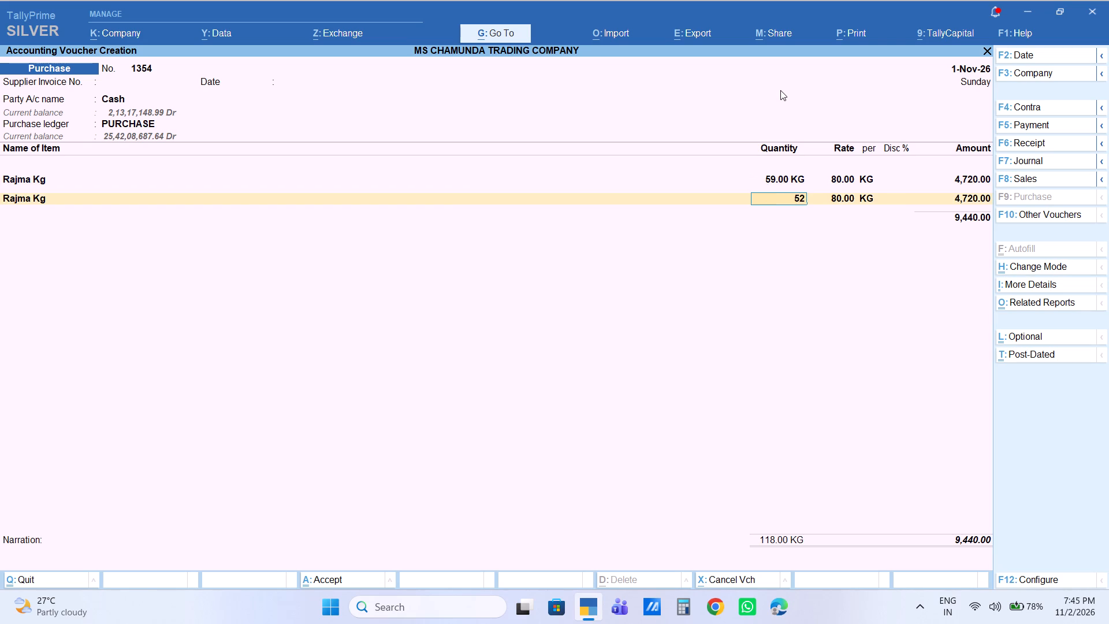
Accept the second Rajma line's rate of 80, end the item and ledger lists, and save purchase voucher No. 1354.
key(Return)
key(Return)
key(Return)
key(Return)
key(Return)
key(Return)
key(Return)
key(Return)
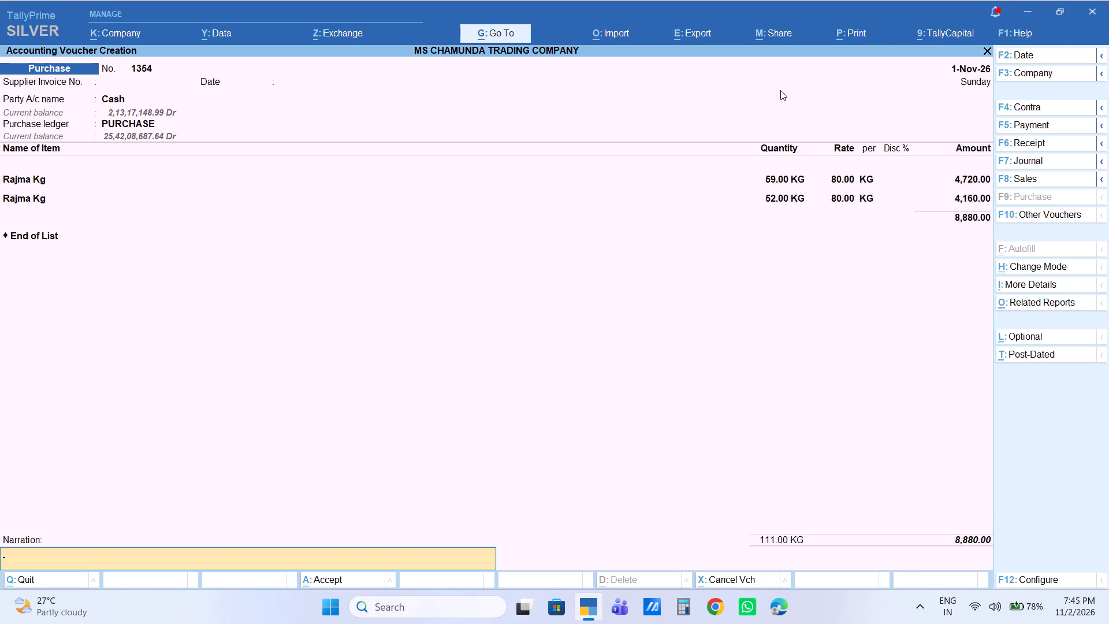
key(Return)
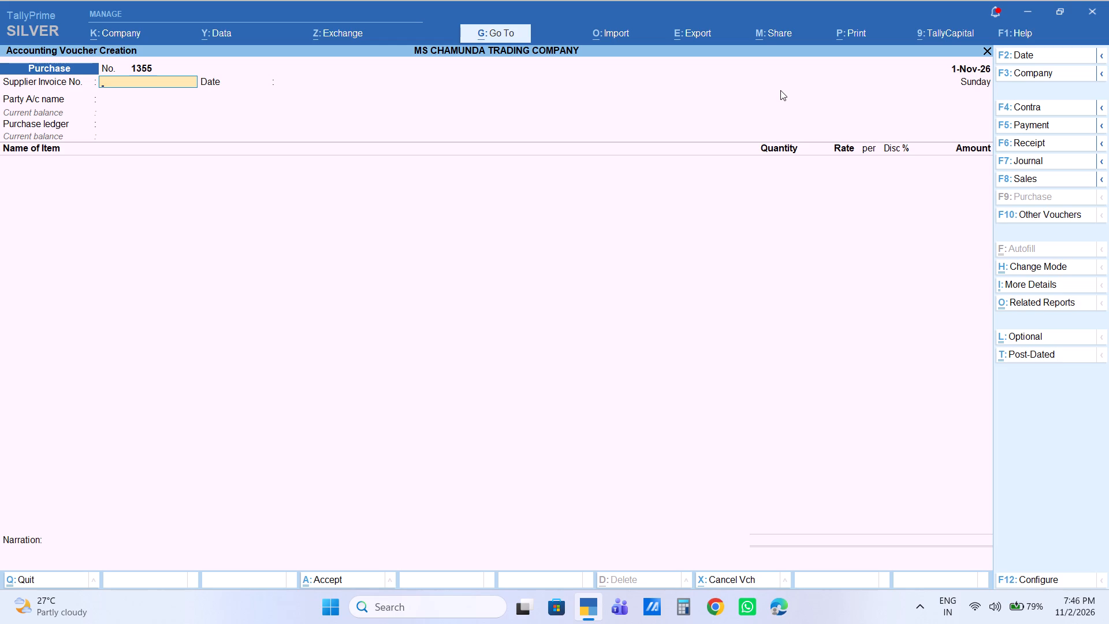
Switch back to a new sales voucher with Cash as the party, accepting the default party details.
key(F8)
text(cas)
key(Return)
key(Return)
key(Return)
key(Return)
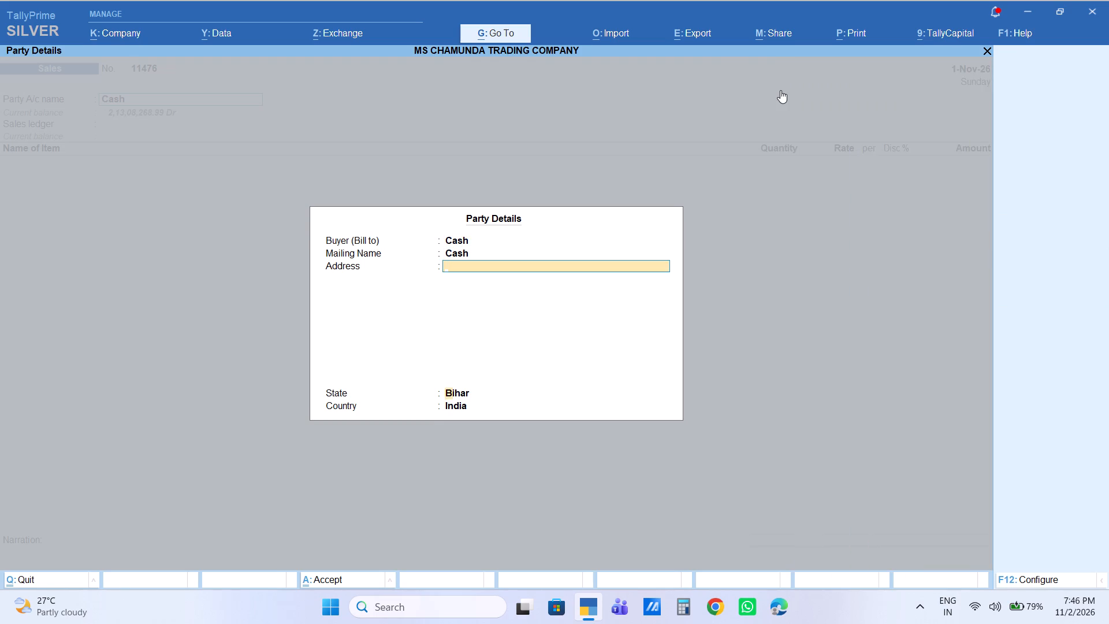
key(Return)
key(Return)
Add Chhoti Elaichi (G) with quantity 0.05 kg at the default rate, for an amount of 200.
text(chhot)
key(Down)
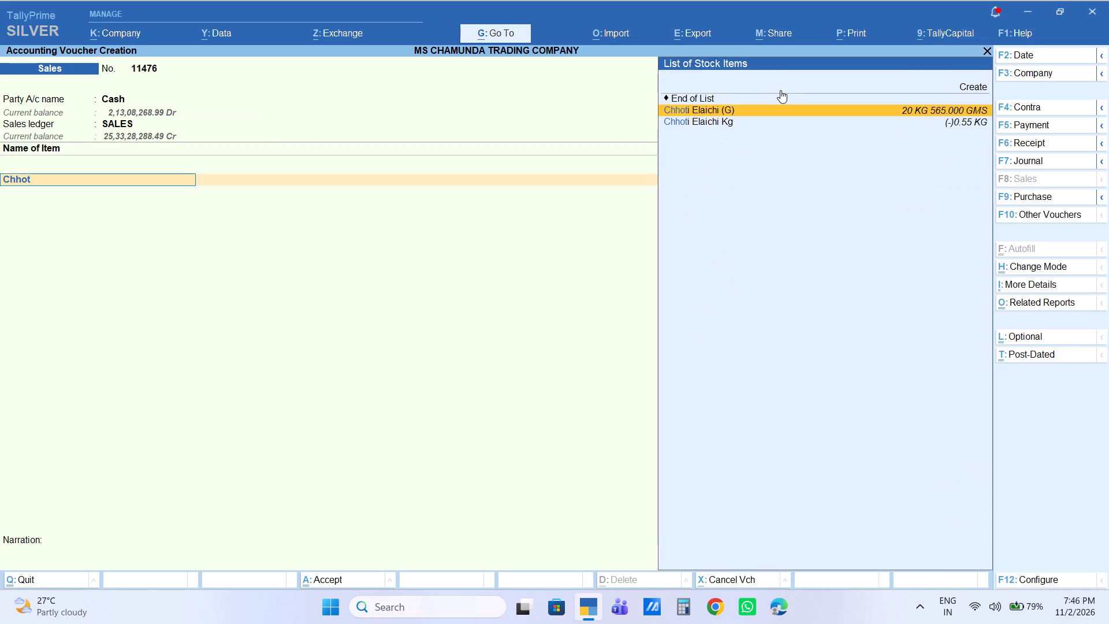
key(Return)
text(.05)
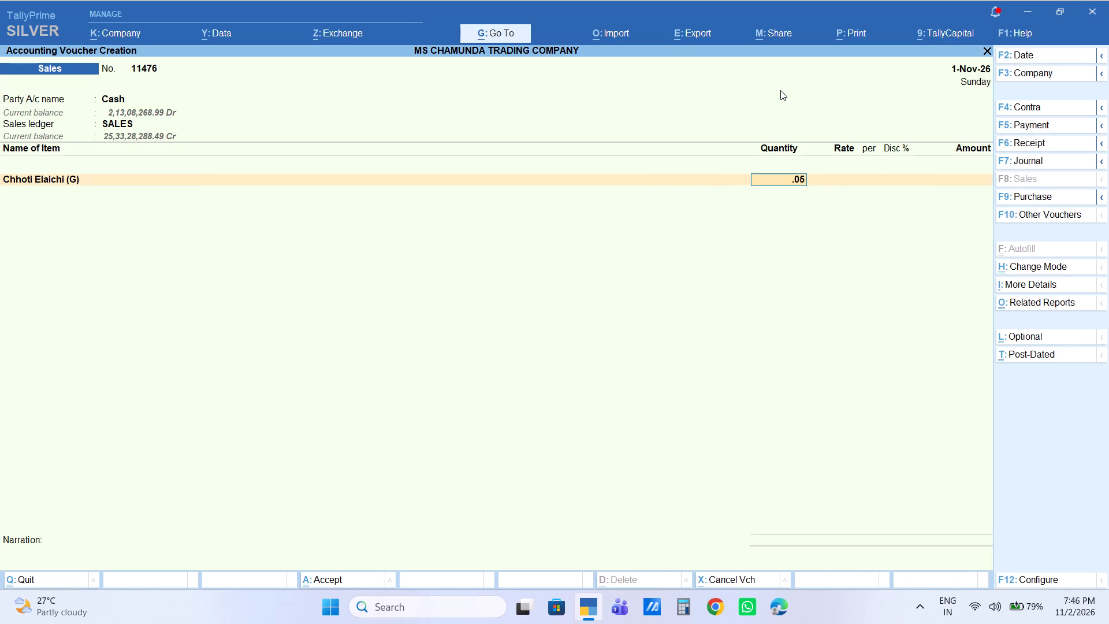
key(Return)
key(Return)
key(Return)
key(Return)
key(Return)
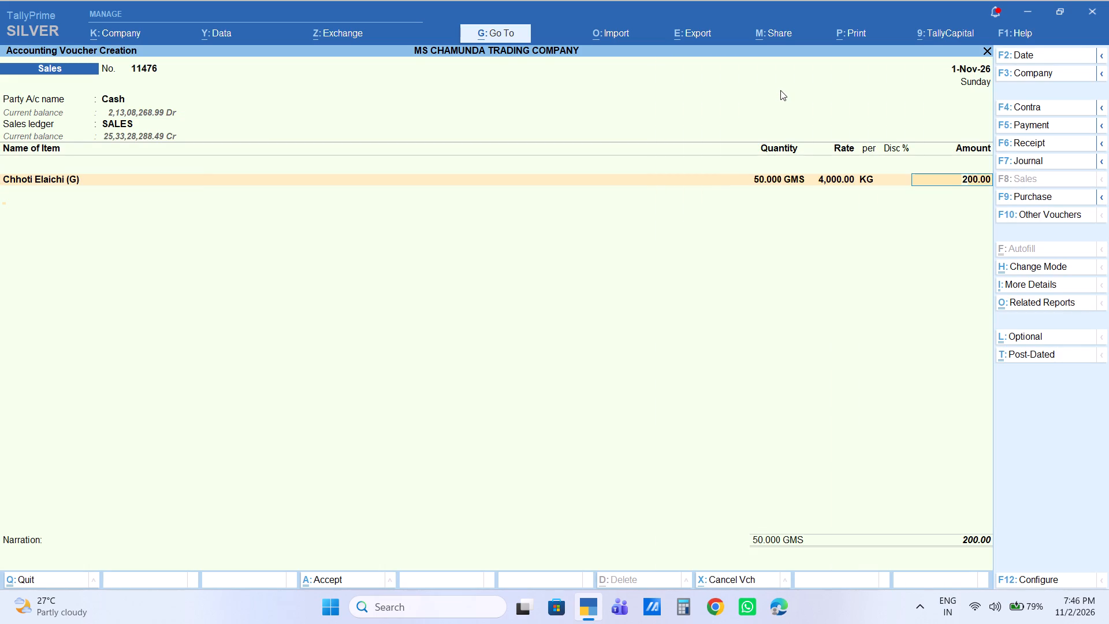
Add Bari Elaichi (G) with quantity 0.05 kg and amount 100.
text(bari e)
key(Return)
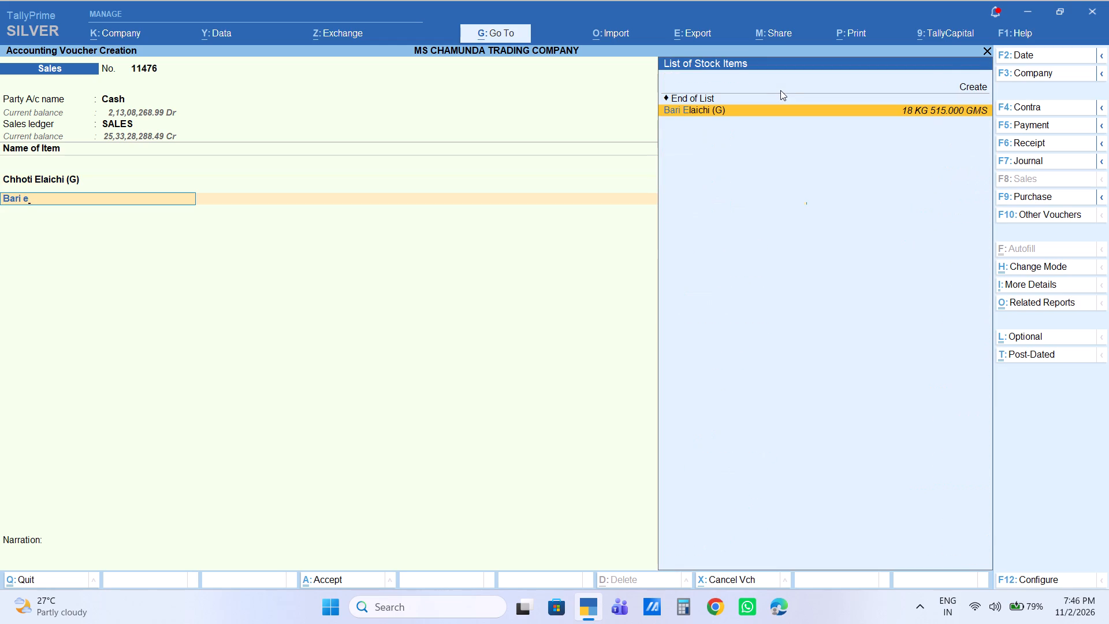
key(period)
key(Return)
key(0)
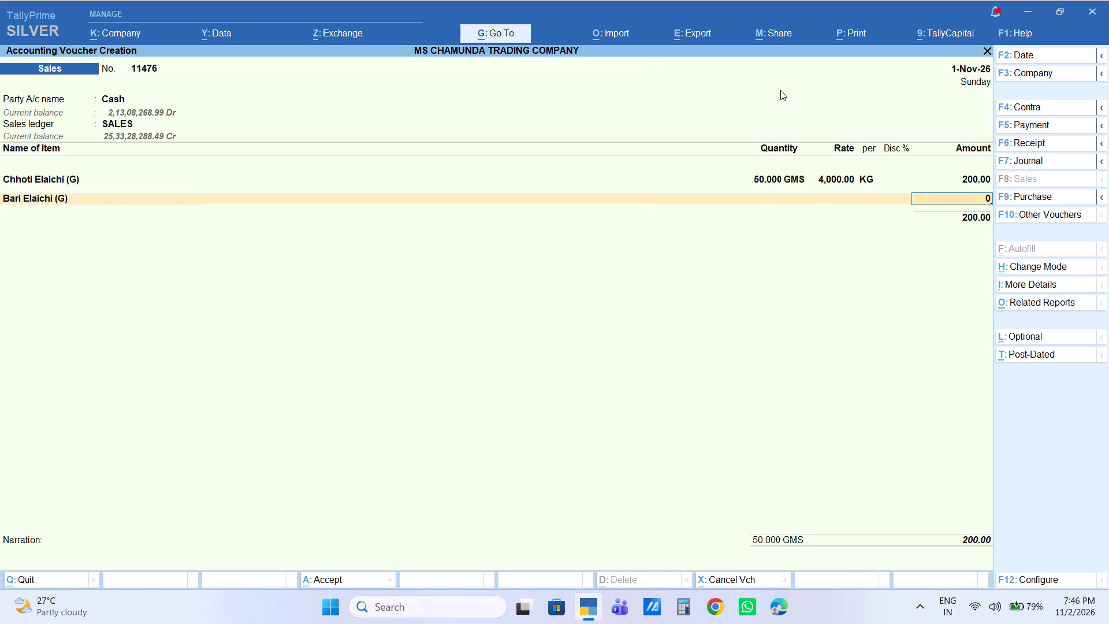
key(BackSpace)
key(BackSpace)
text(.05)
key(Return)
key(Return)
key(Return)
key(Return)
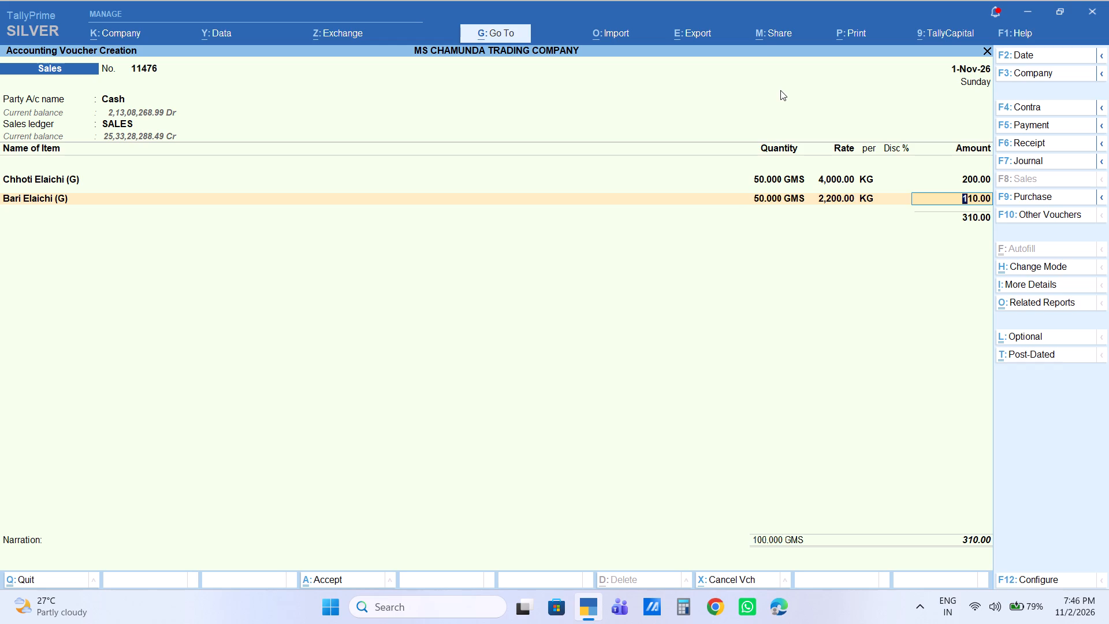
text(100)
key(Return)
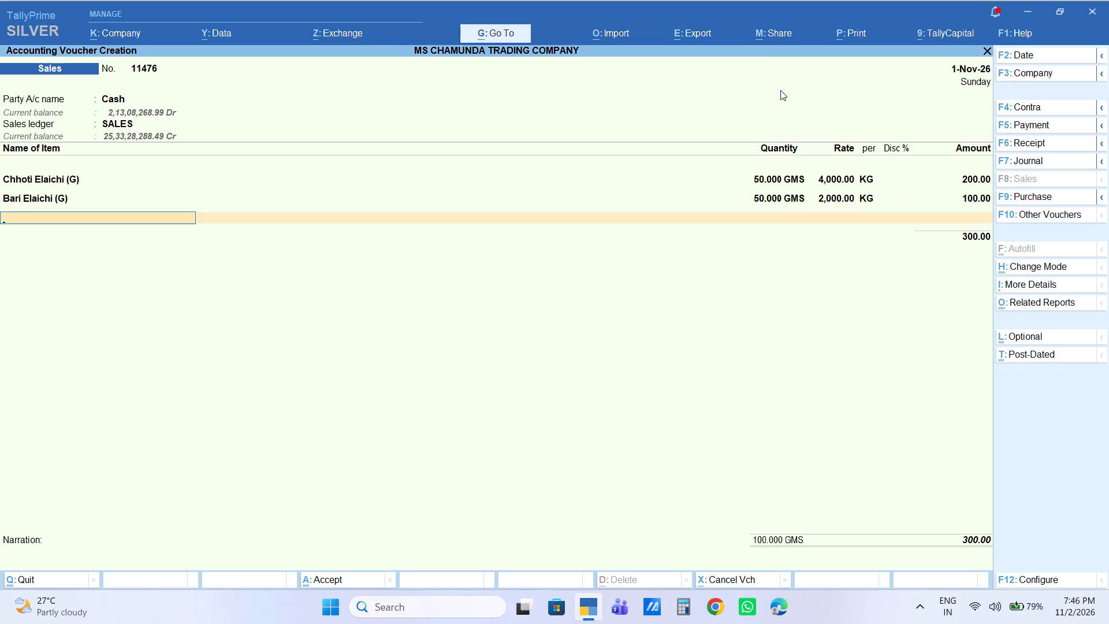
Add Javitri (G) to the sales voucher with quantity 0.05 kg and amount 120.
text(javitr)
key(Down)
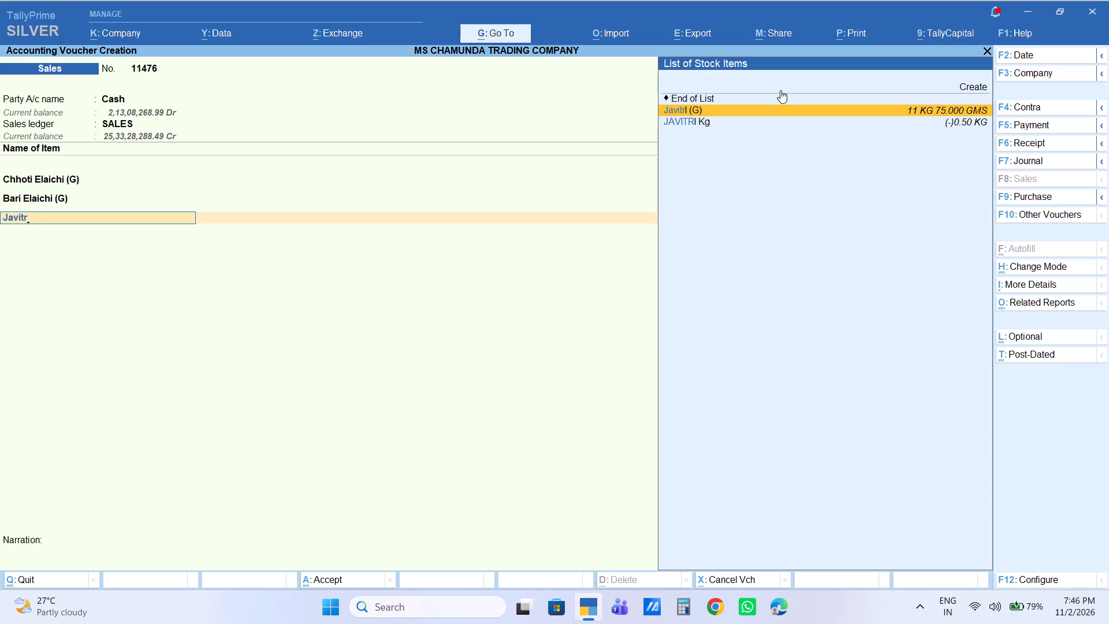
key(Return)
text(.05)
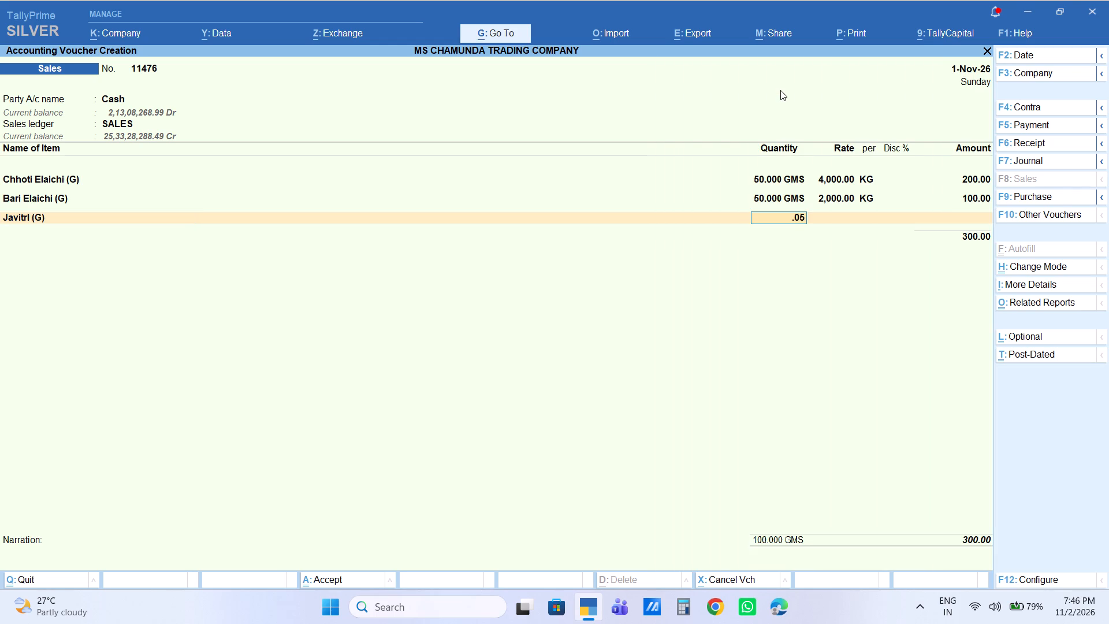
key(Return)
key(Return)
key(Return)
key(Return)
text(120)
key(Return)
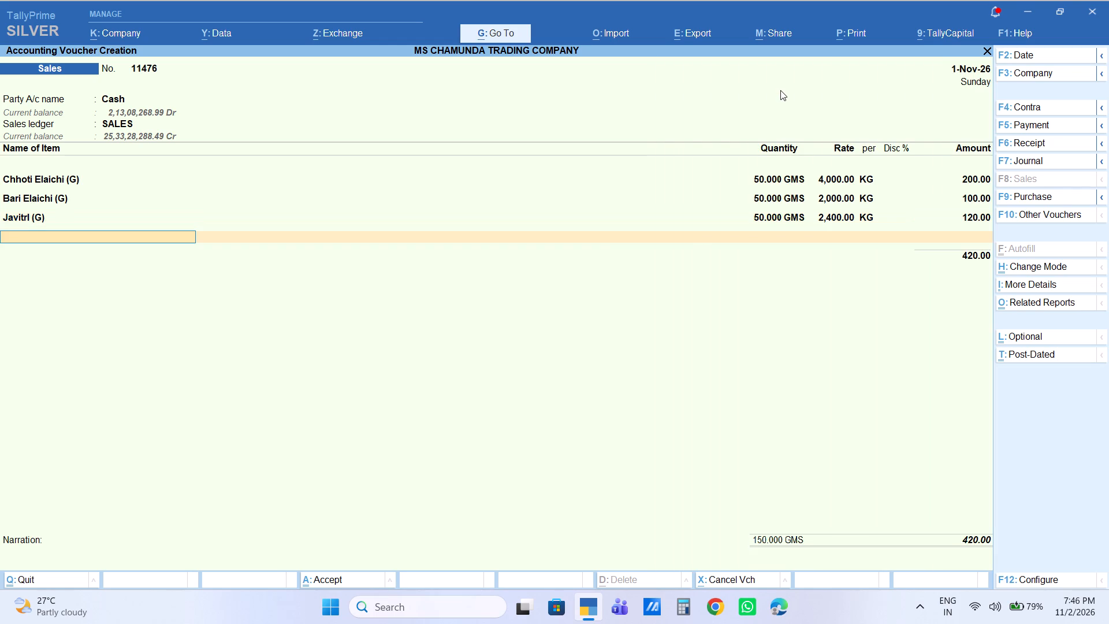
Add Dalchini Cigrette with quantity 0.05 kg and set its amount to 50.
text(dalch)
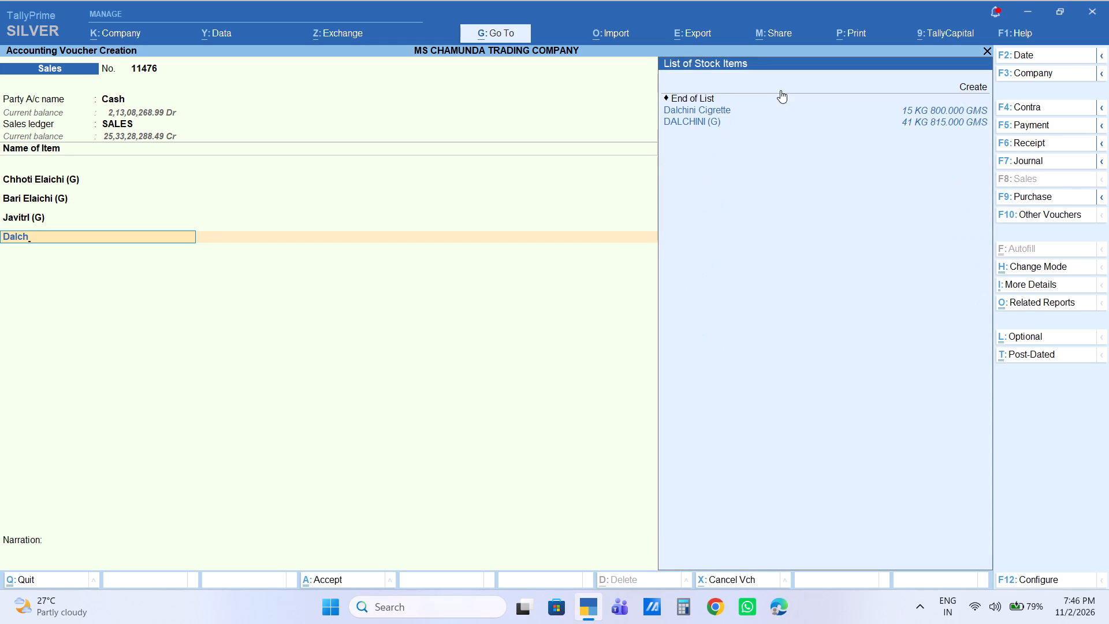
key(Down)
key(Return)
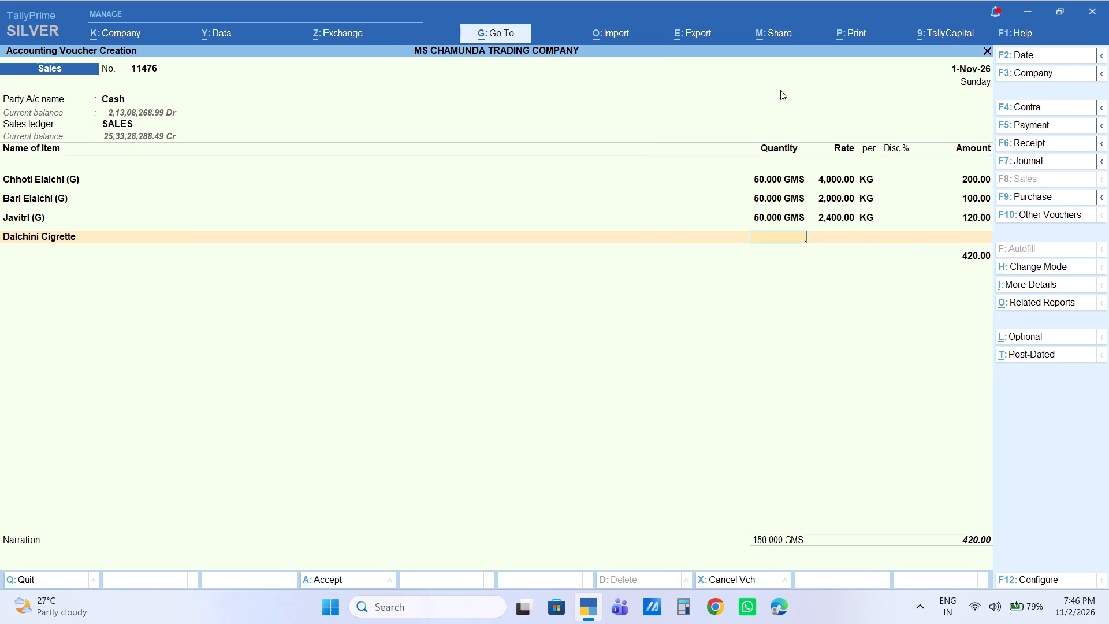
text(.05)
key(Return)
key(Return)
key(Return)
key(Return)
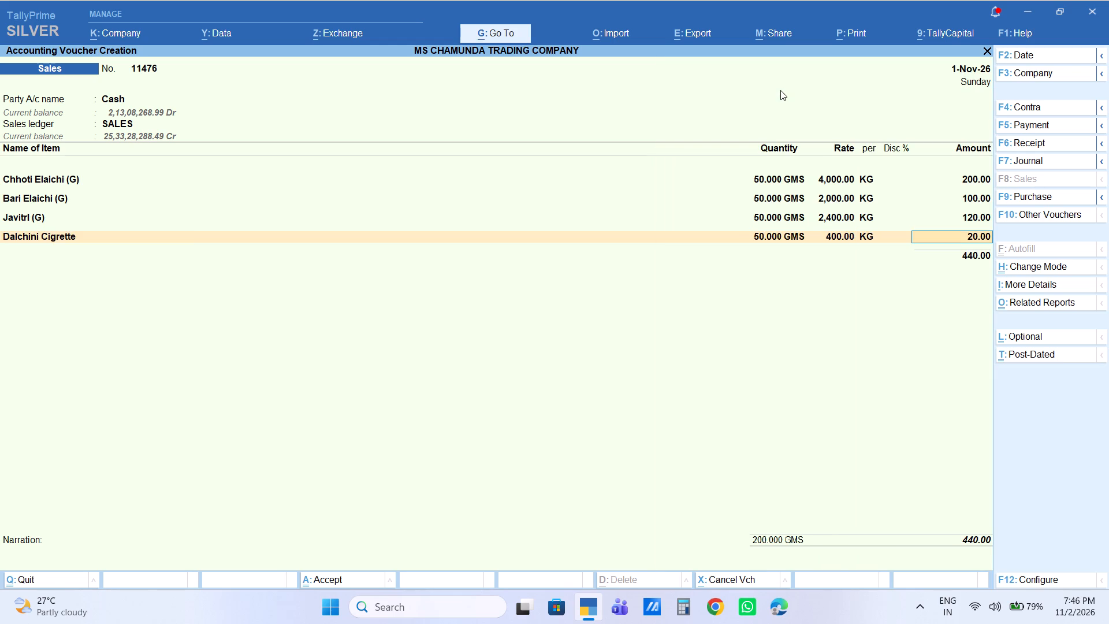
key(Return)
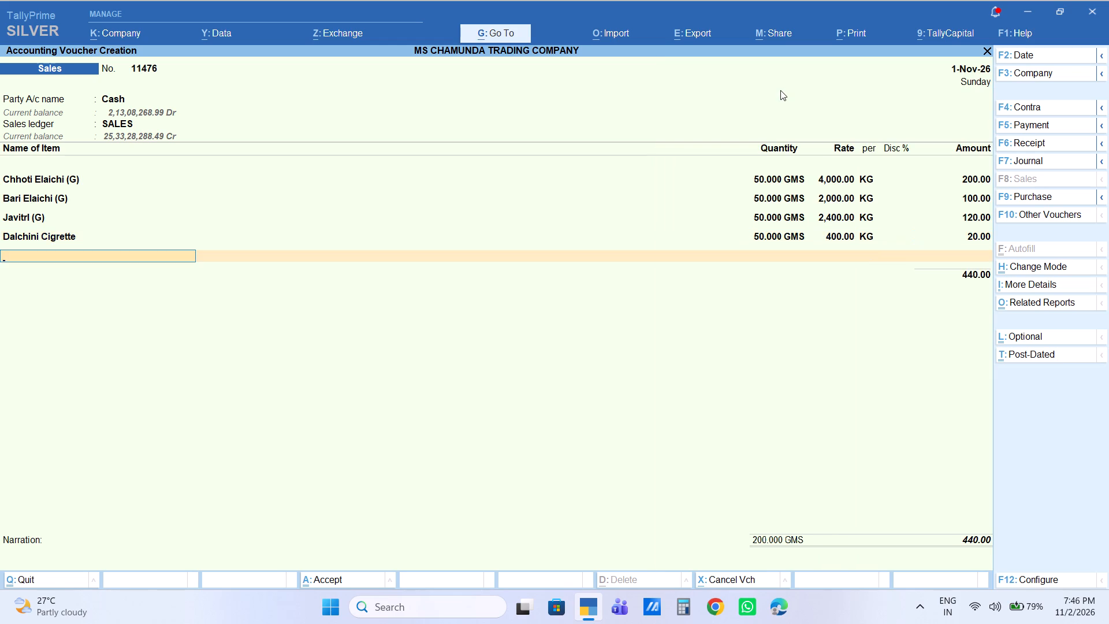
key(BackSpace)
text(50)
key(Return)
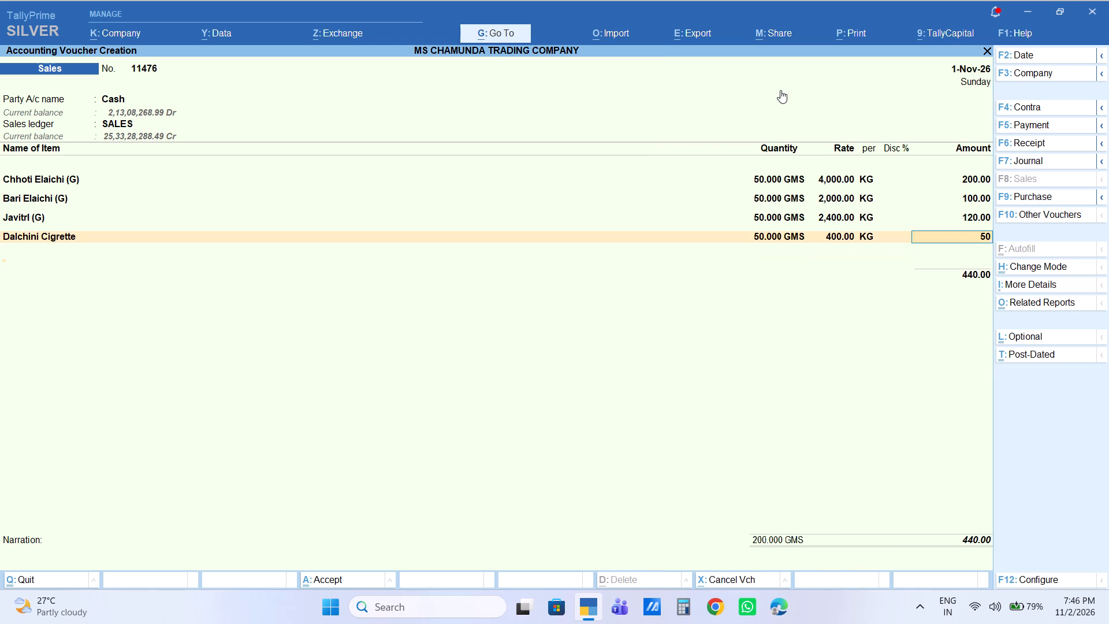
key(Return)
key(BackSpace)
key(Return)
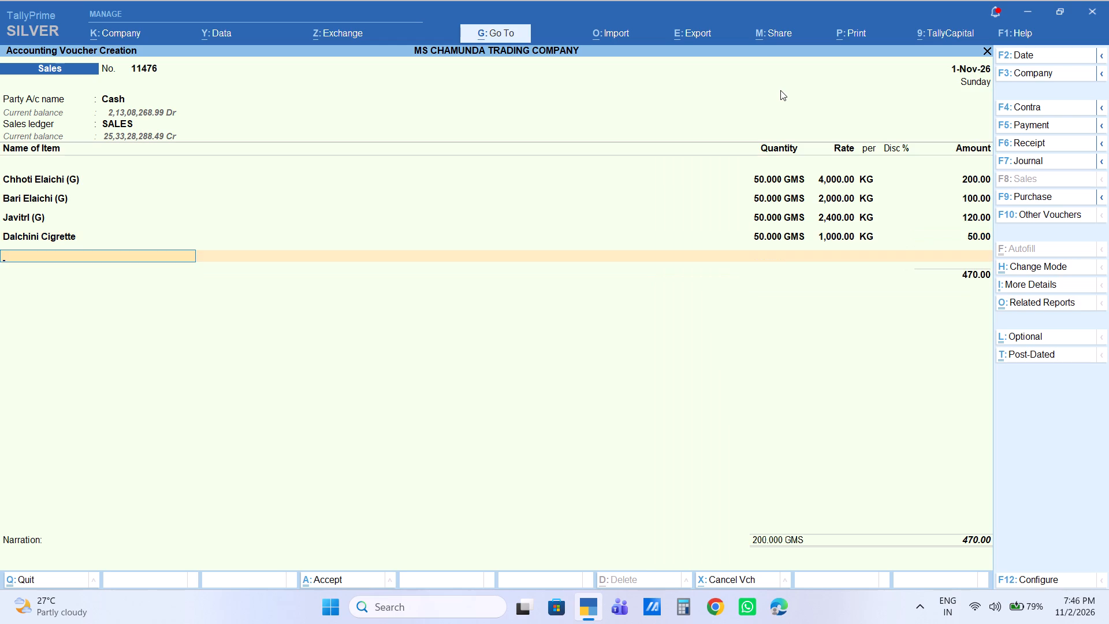
Add Jayfal (G) with quantity 0.05 kg and amount 60.
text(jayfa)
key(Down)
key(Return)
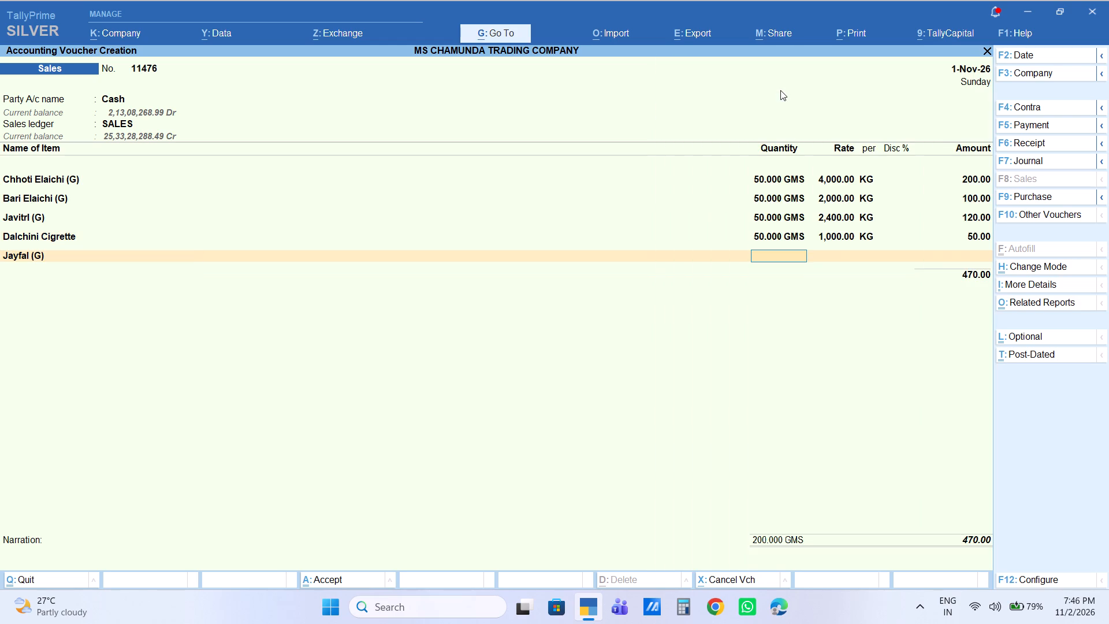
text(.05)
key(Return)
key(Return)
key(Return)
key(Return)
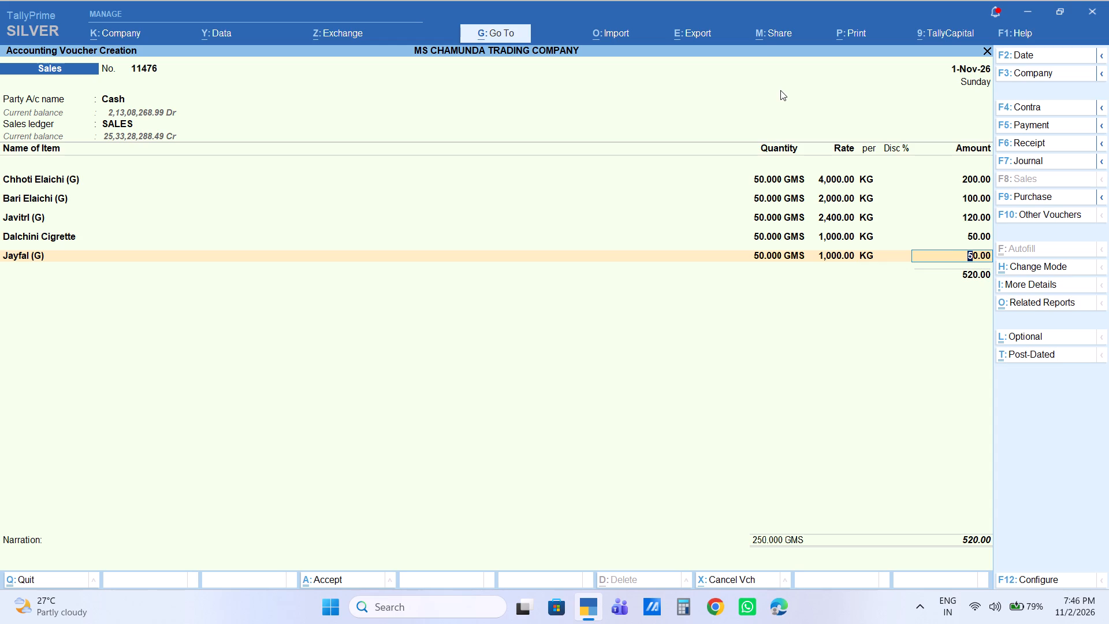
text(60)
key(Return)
Add LAUNG(G) with quantity 0.05 kg and amount 60.
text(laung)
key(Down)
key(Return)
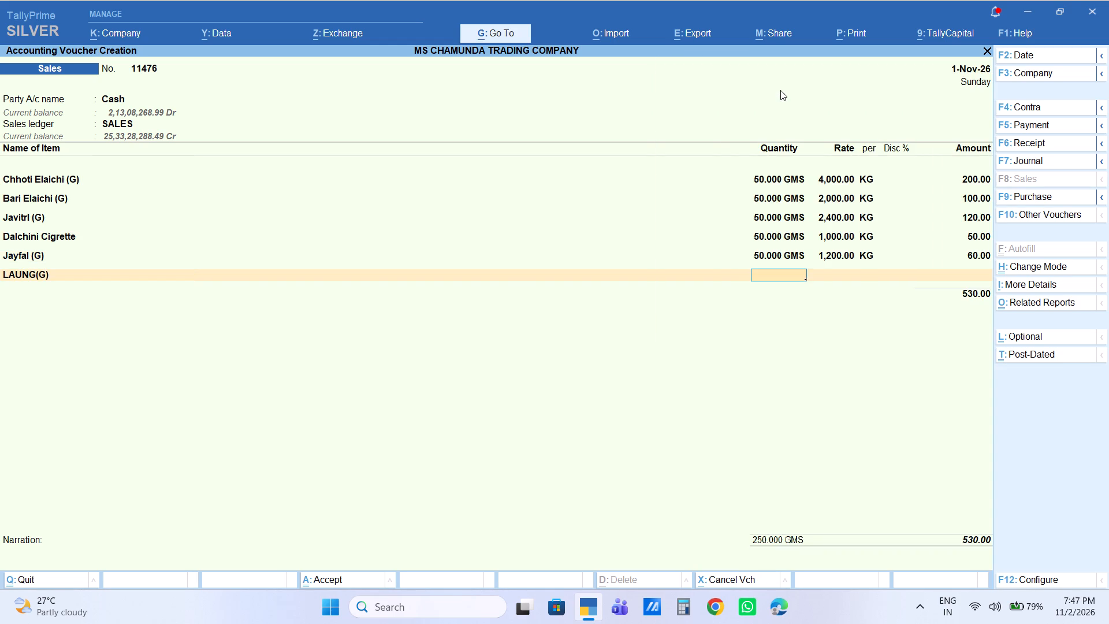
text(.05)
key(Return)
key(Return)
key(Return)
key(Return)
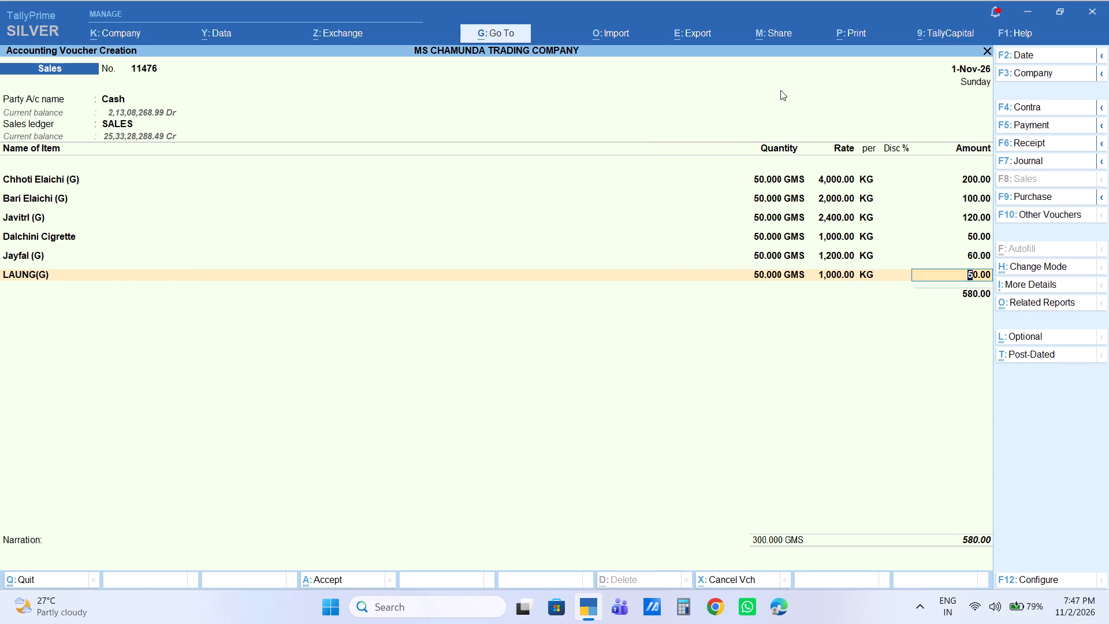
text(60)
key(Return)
Add Pipal with quantity 0.05 kg at the default rate, for an amount of 50.
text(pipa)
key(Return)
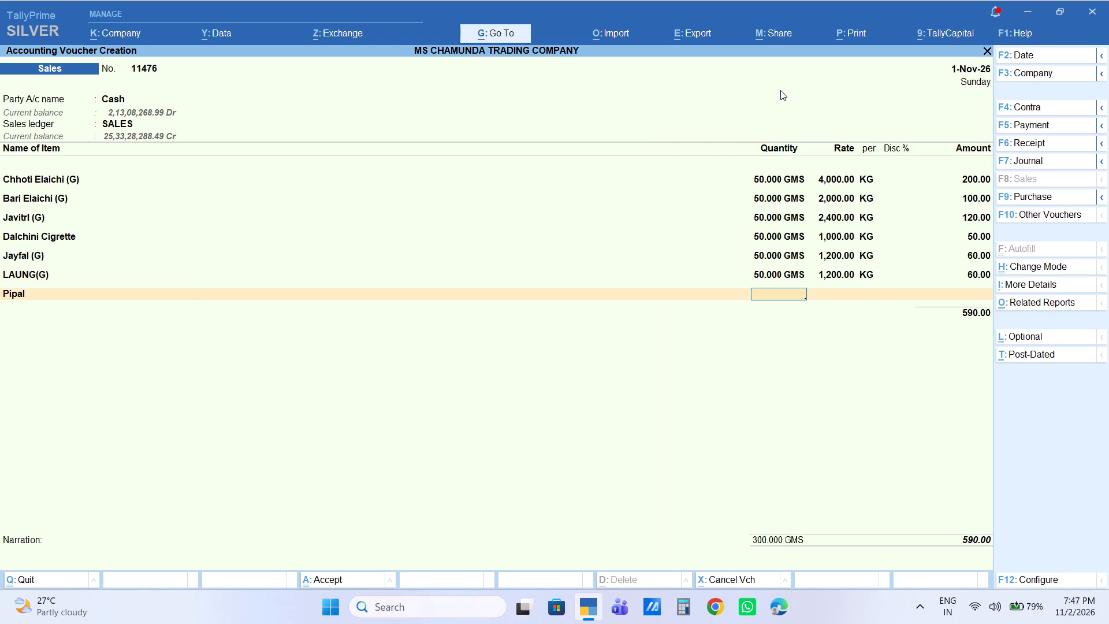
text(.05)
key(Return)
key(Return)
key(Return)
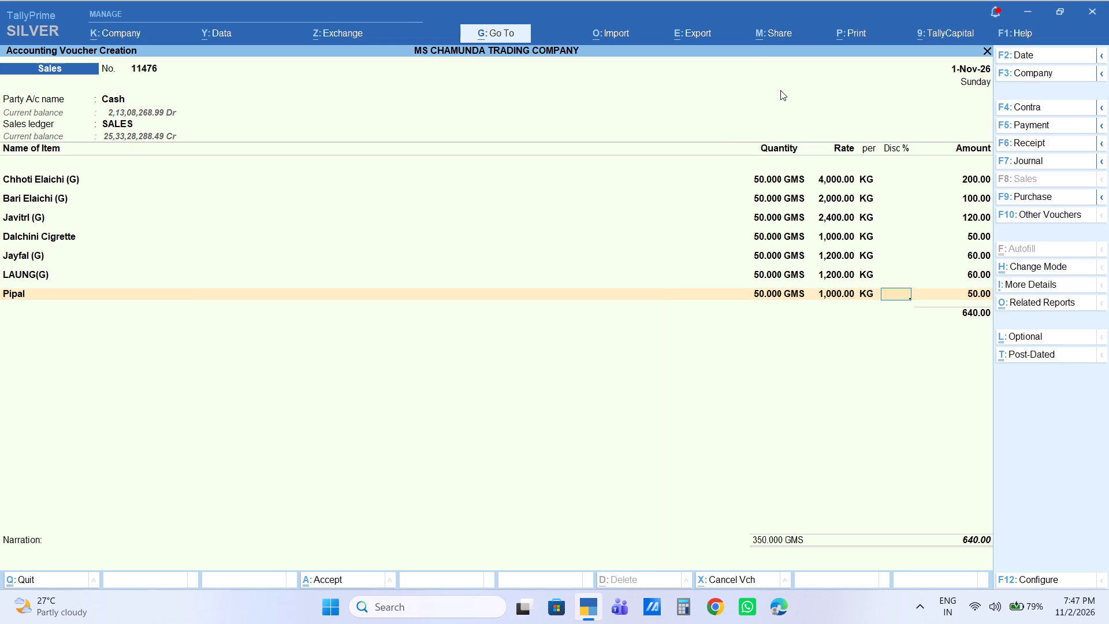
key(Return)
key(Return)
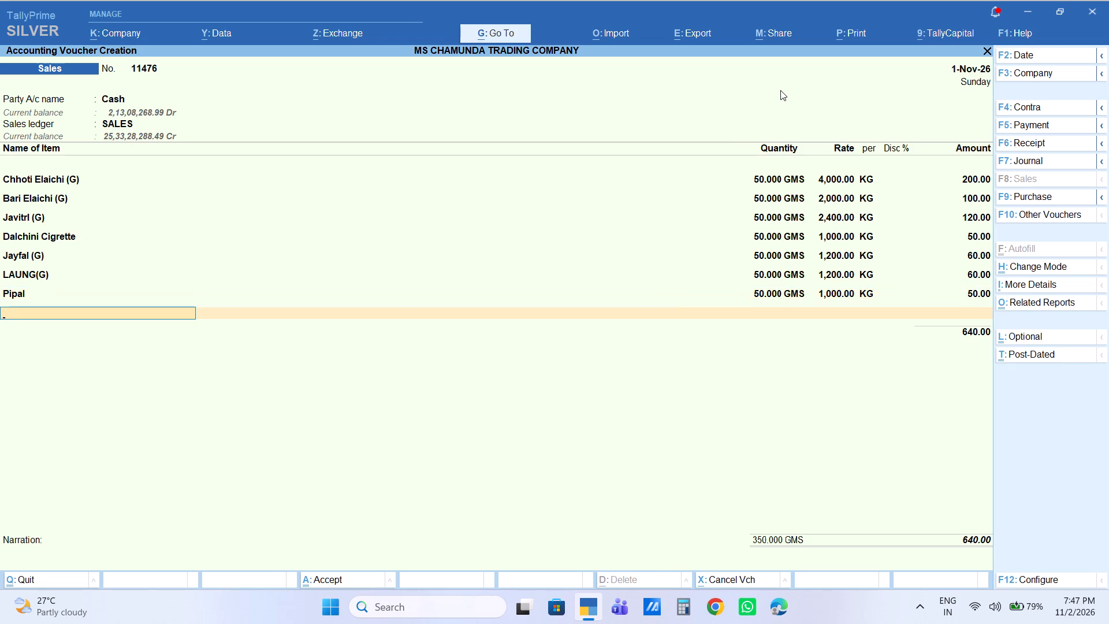
Add SAHJEERA (G) with quantity 0.05 kg and set its amount to 75.
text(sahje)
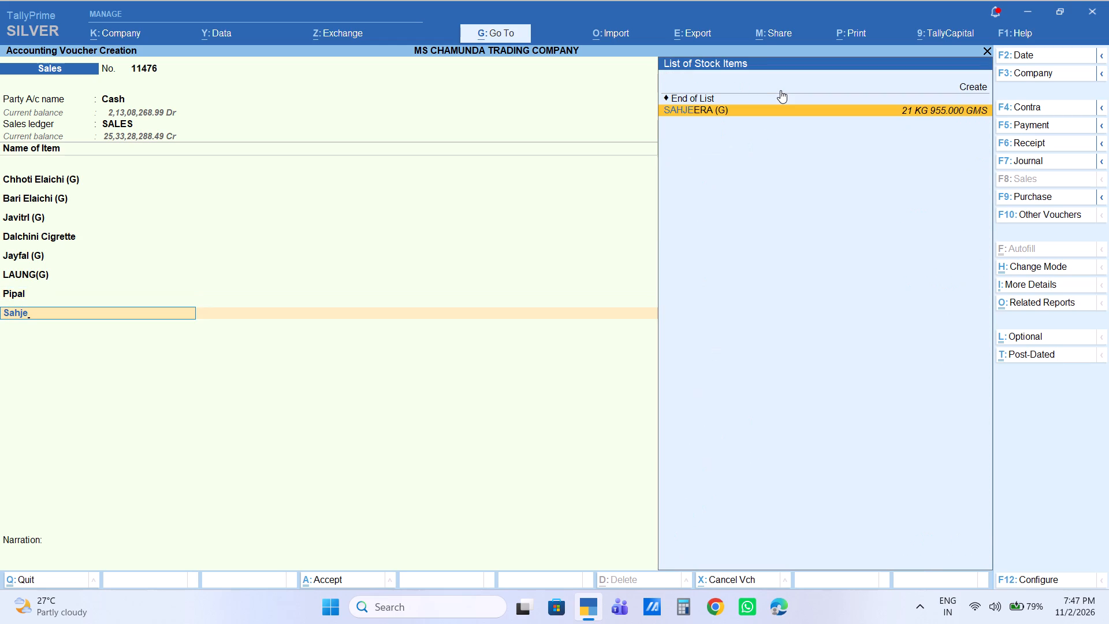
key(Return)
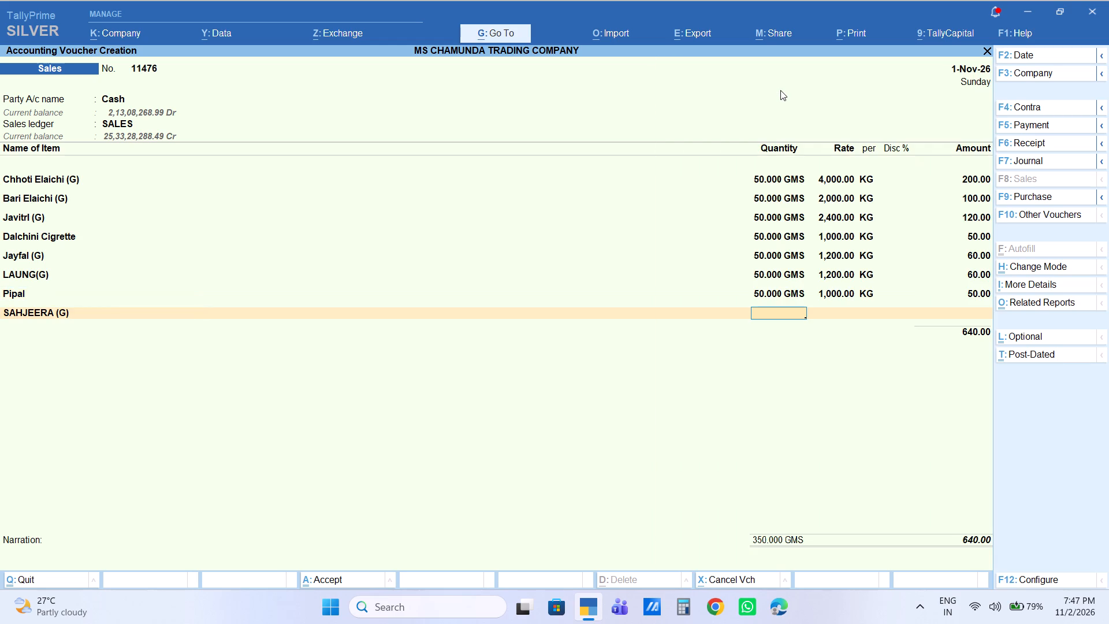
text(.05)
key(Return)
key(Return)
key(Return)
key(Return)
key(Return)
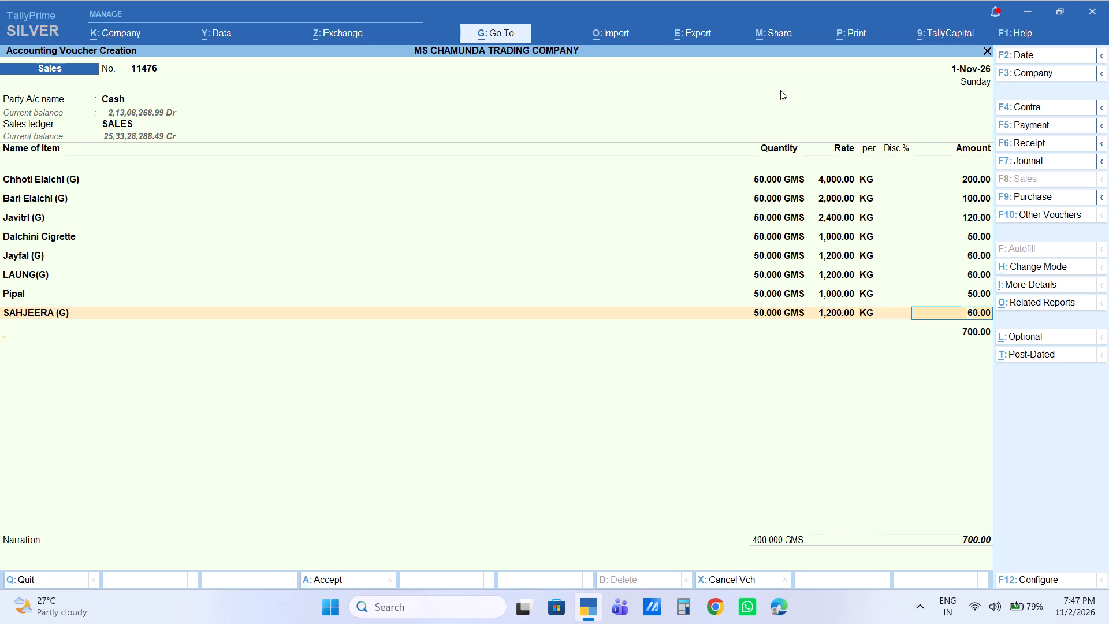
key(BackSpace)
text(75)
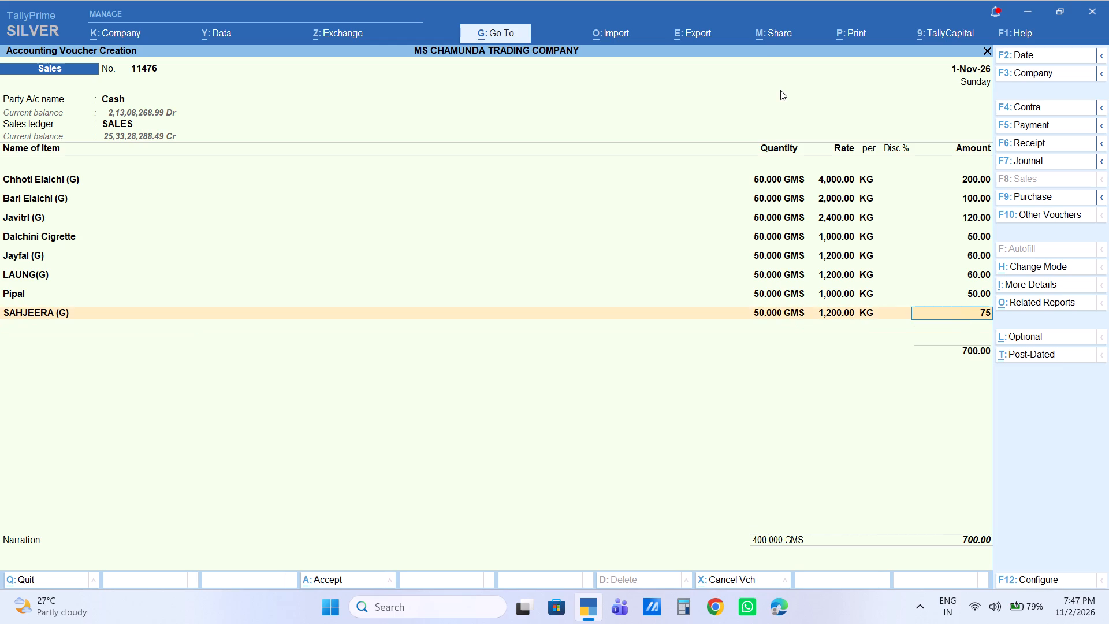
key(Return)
Add Jeera KG with quantity 0.025 kg at the default rate.
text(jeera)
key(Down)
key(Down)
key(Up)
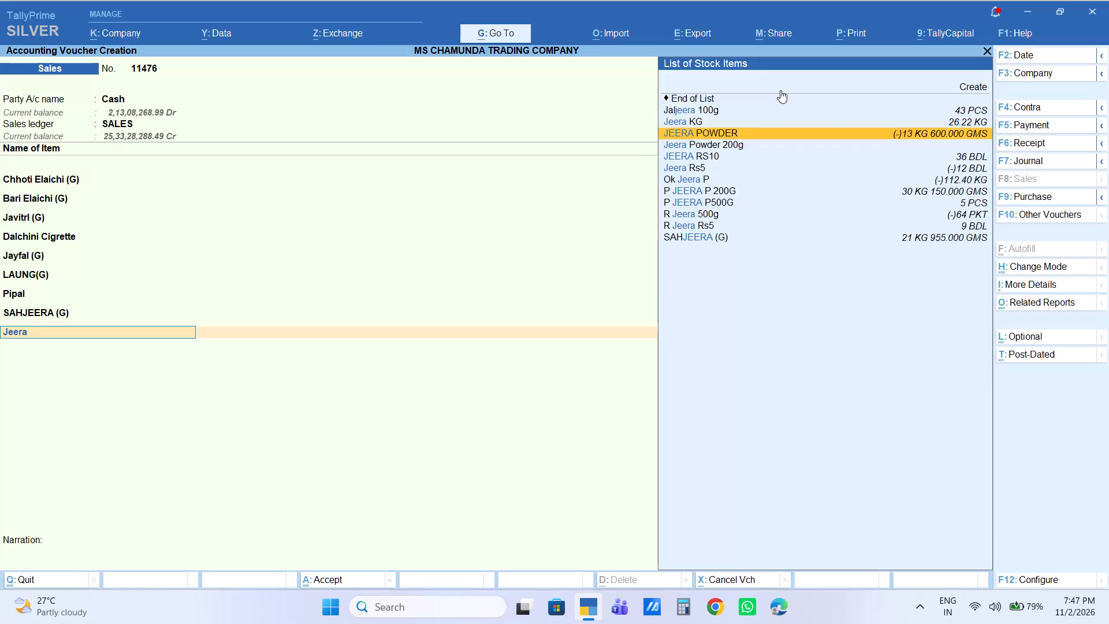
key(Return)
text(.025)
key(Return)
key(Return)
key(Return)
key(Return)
Correct the Jeera KG quantity to 0.25 kg and set its amount to 80.
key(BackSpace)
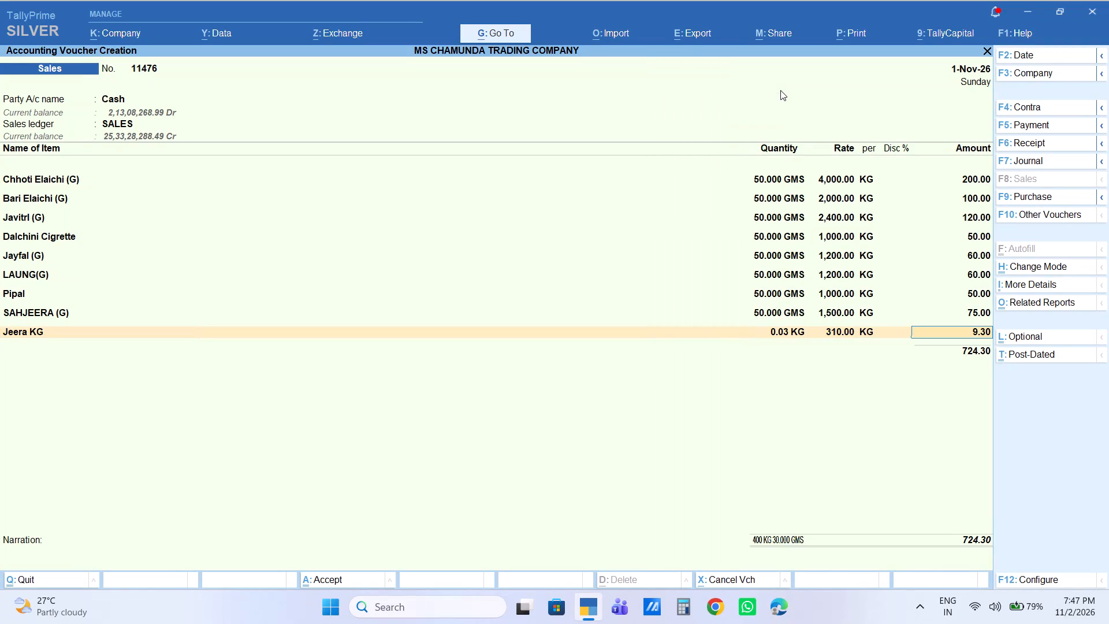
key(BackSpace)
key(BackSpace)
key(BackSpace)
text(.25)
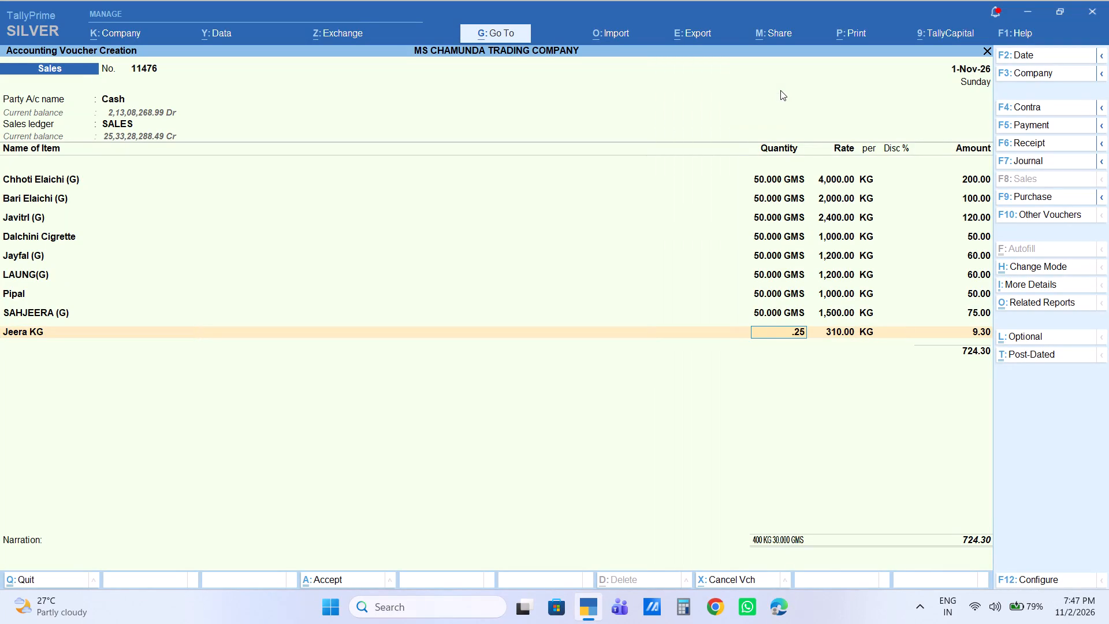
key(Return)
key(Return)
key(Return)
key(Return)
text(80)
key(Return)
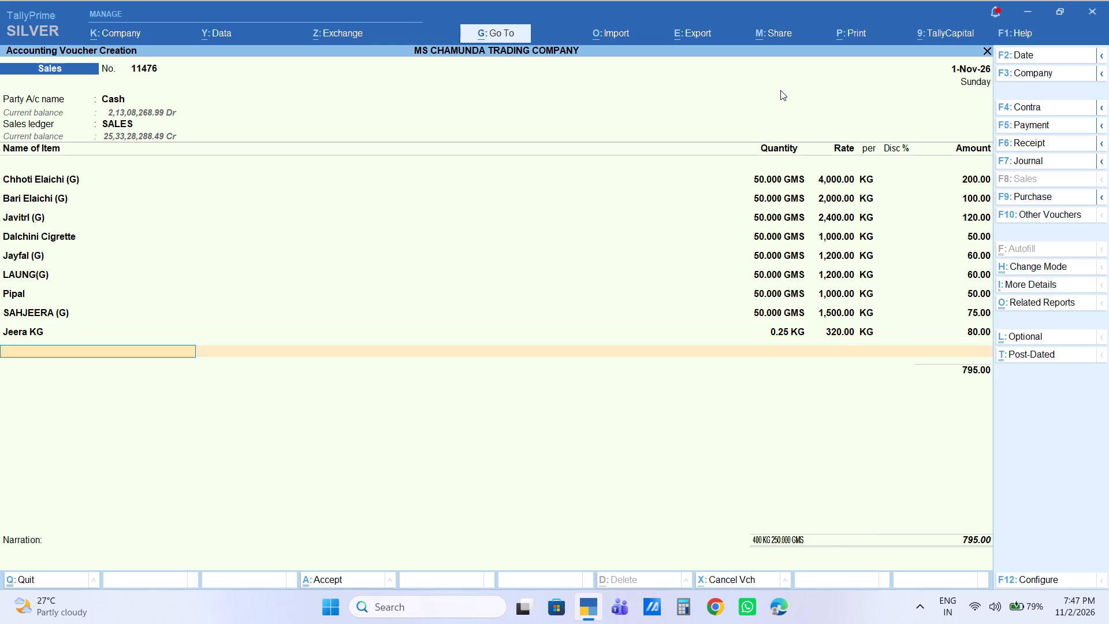
Add Raees L with quantity 5 kg and amount 525.
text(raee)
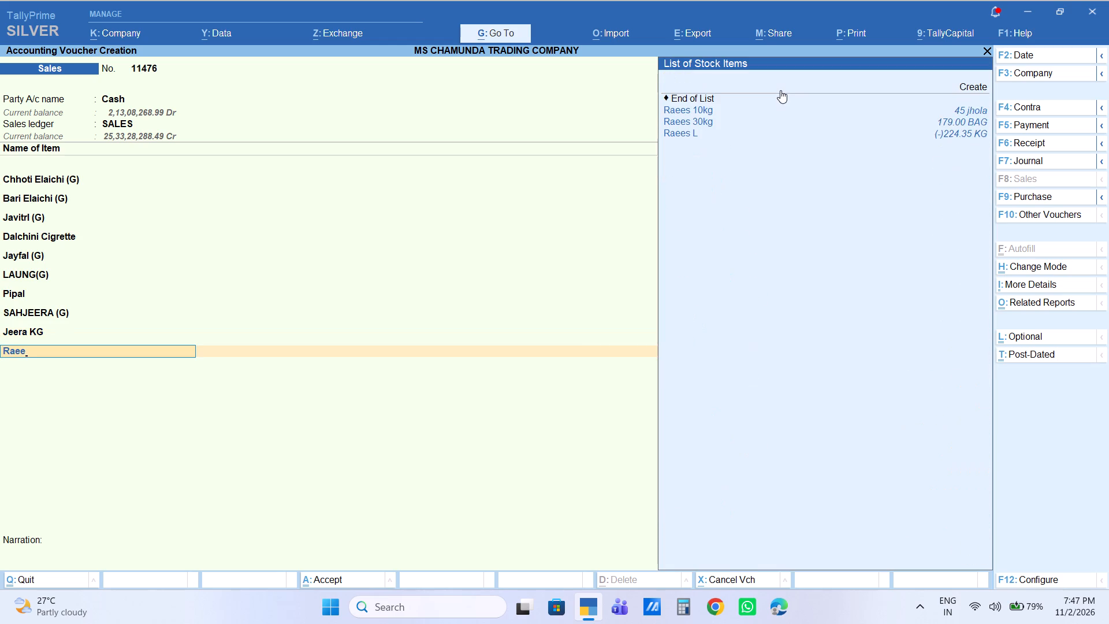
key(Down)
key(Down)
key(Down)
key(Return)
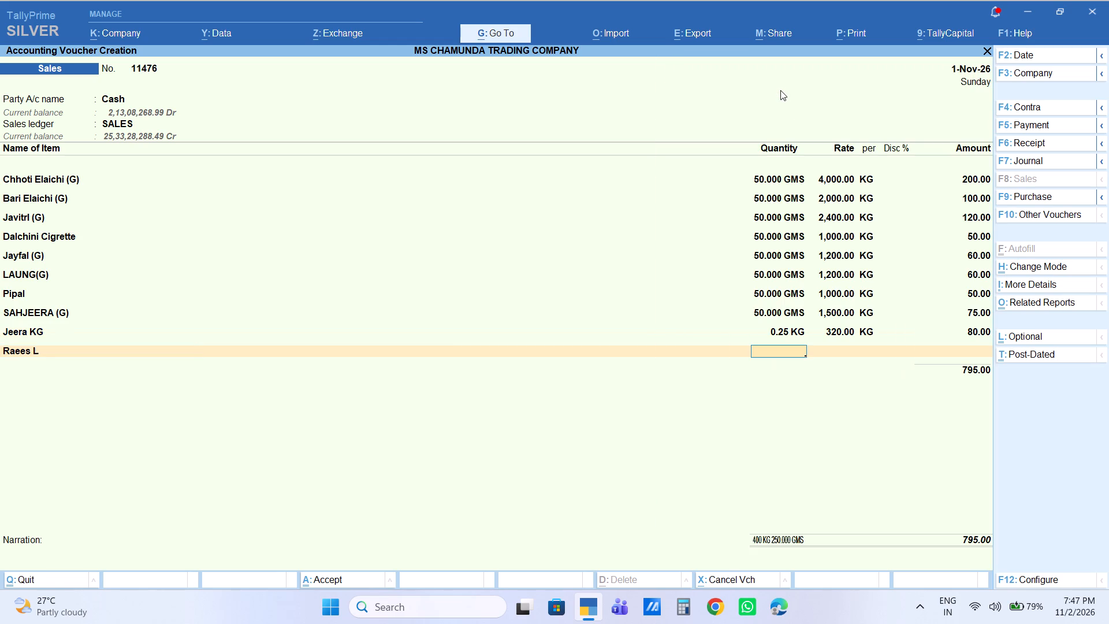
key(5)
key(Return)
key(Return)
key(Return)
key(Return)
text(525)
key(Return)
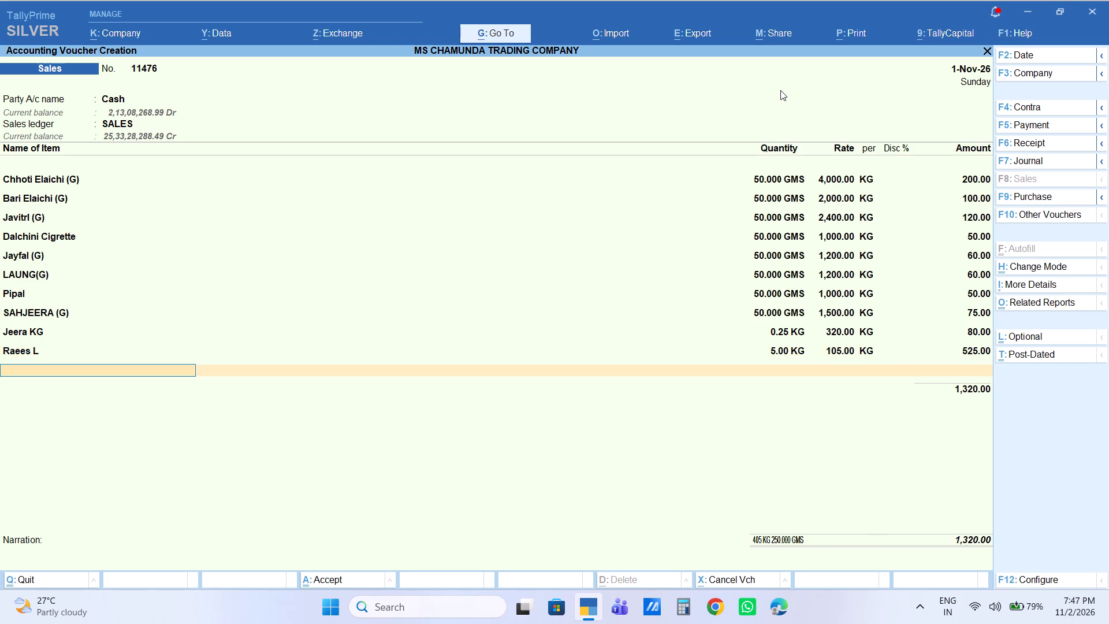
Add KABABCHINI (G) with quantity 0.05 kg and amount 90.
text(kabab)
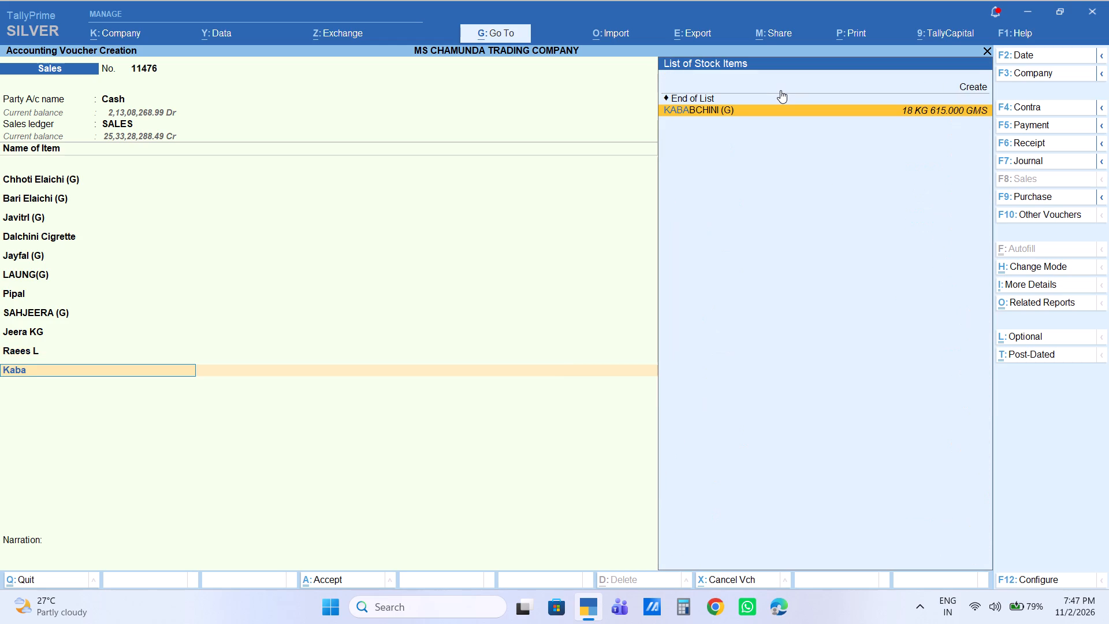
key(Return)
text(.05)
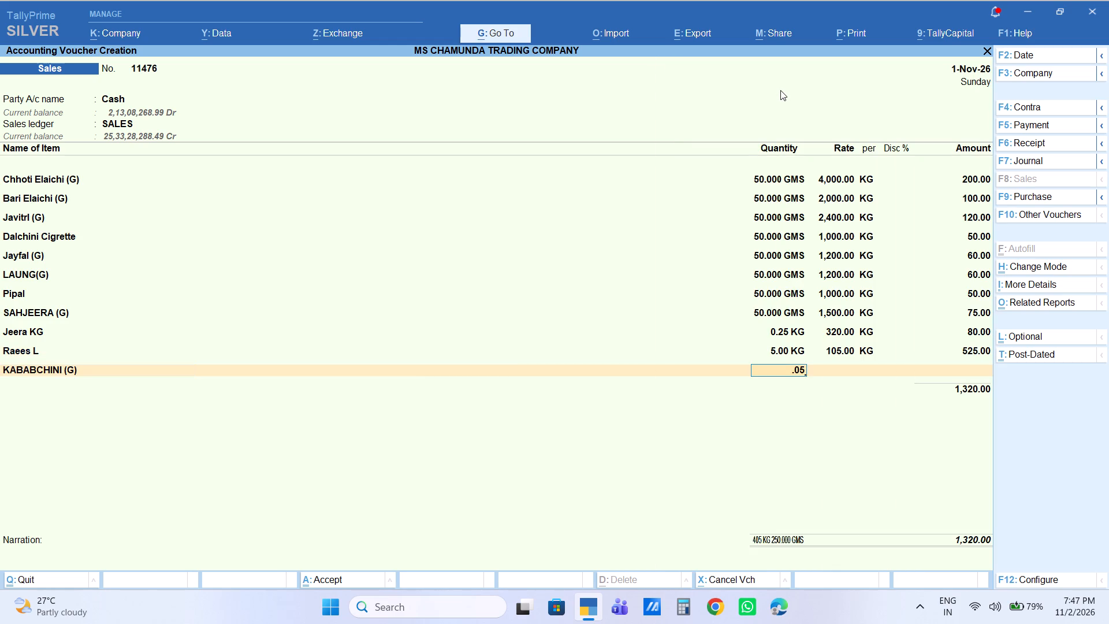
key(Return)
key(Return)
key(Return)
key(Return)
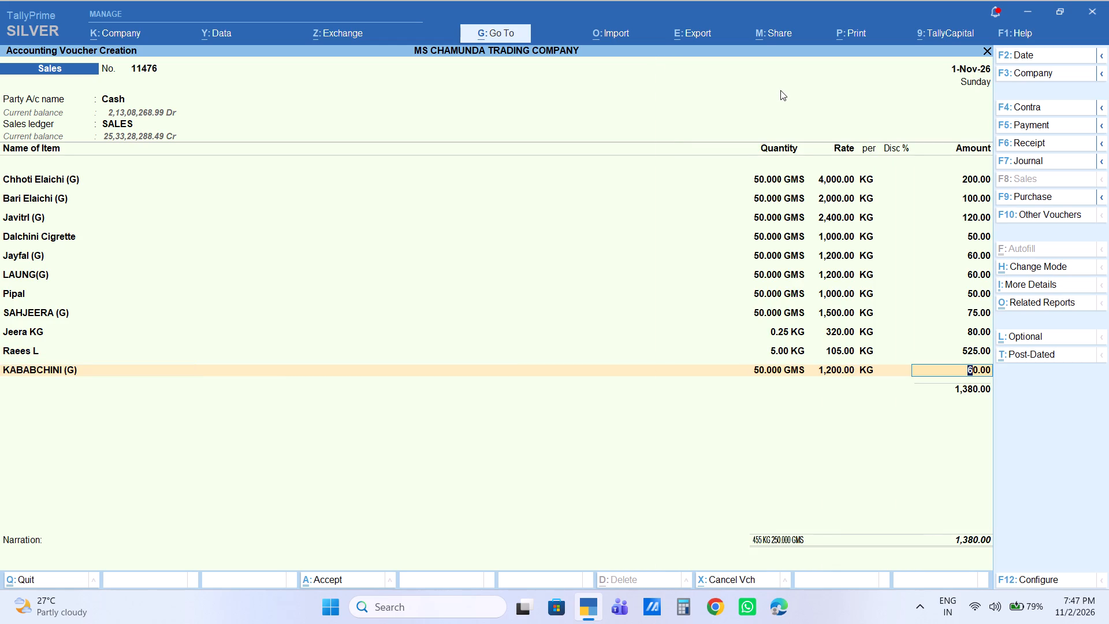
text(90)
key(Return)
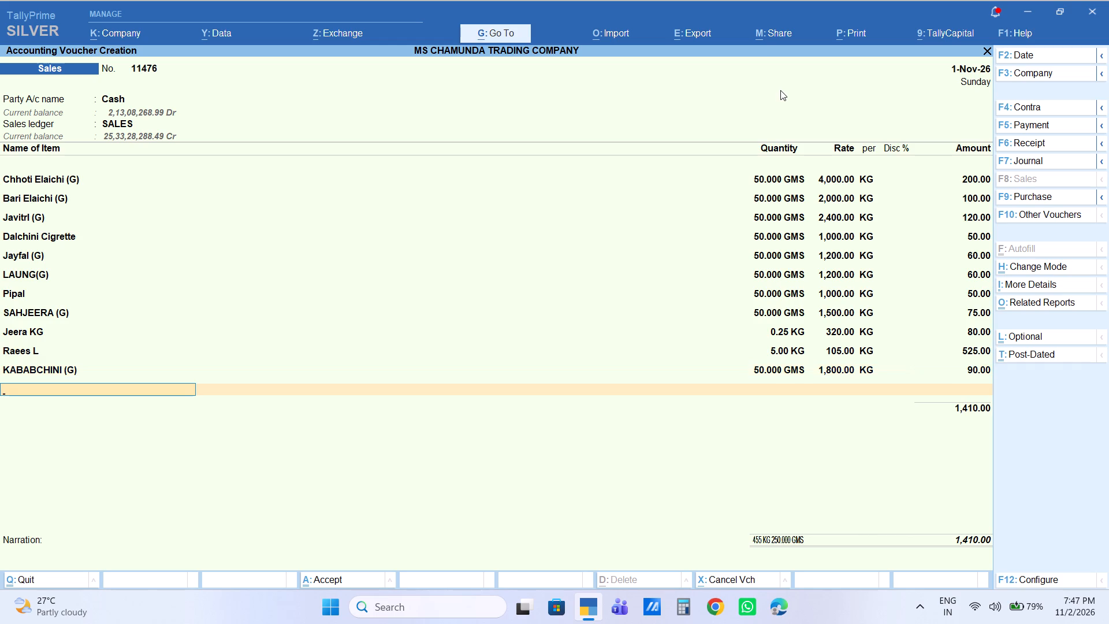
End the item and ledger lists, leave the narration blank, and save sales voucher No. 11476.
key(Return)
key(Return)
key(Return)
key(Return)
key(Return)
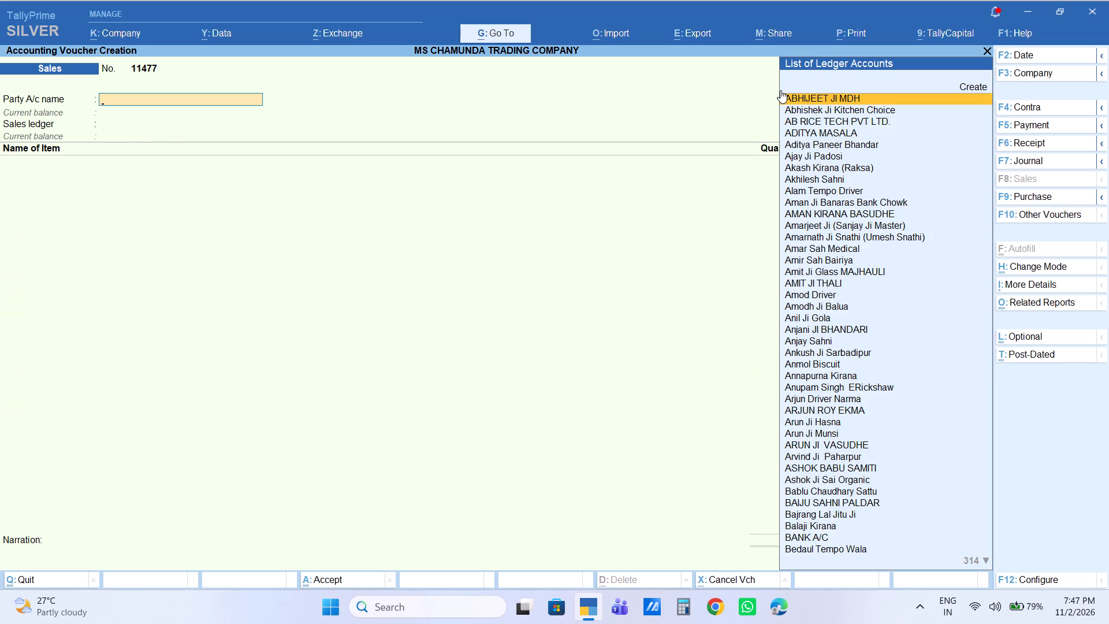